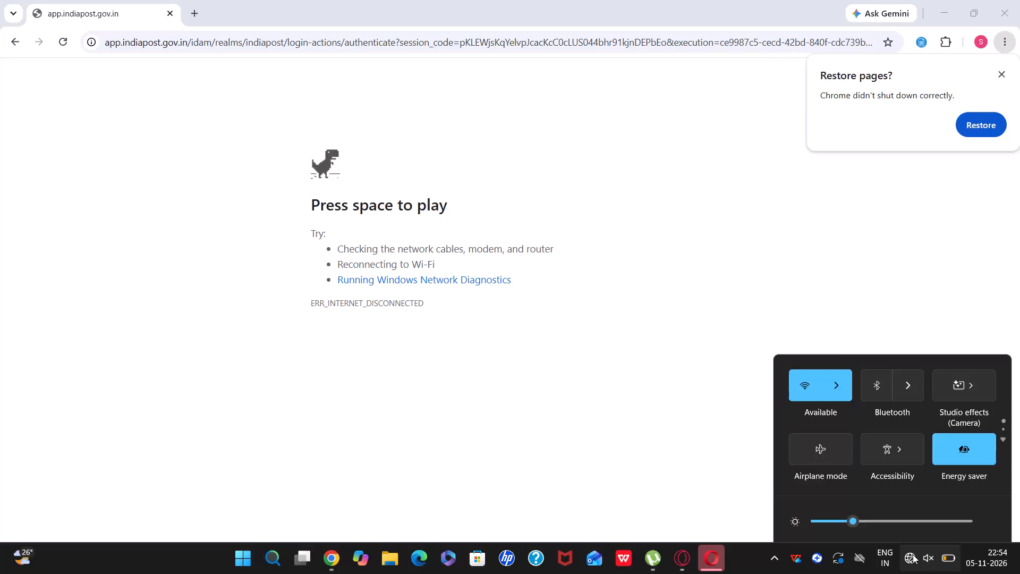
# Connect the computer to the secured Wi-Fi network vivo T3 Ultra.
pyautogui.click(841, 301)
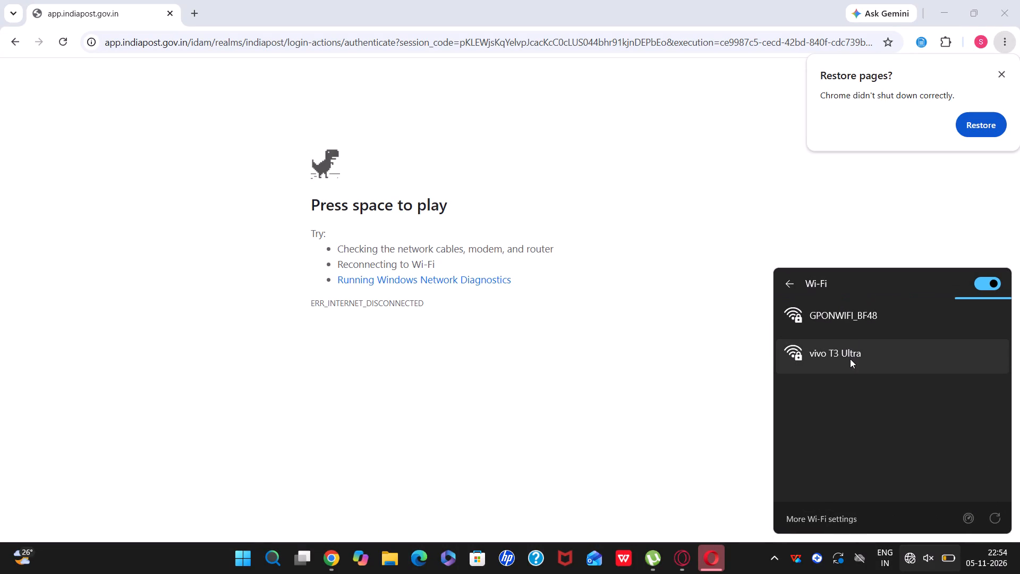
pyautogui.click(850, 359)
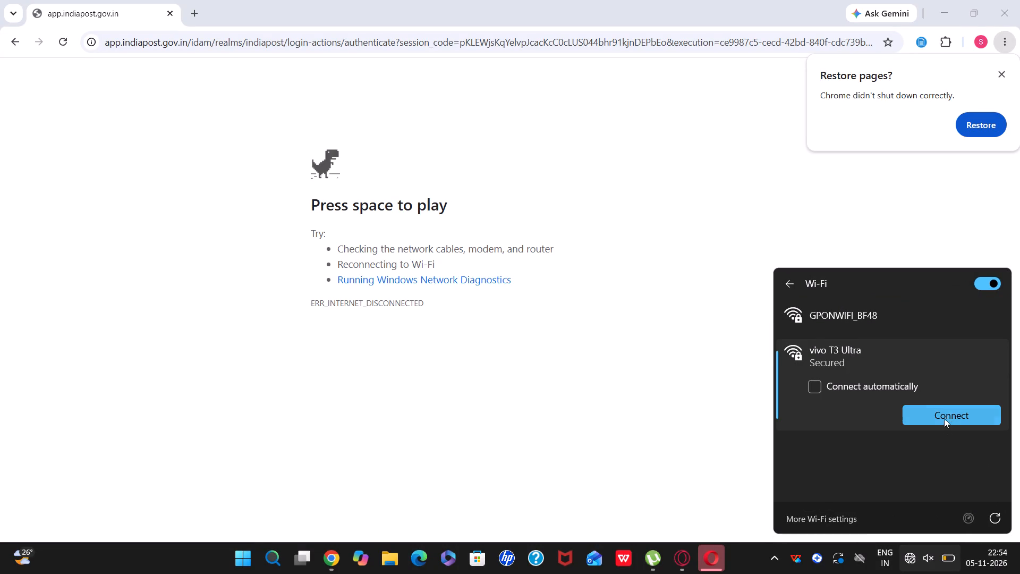
pyautogui.click(945, 415)
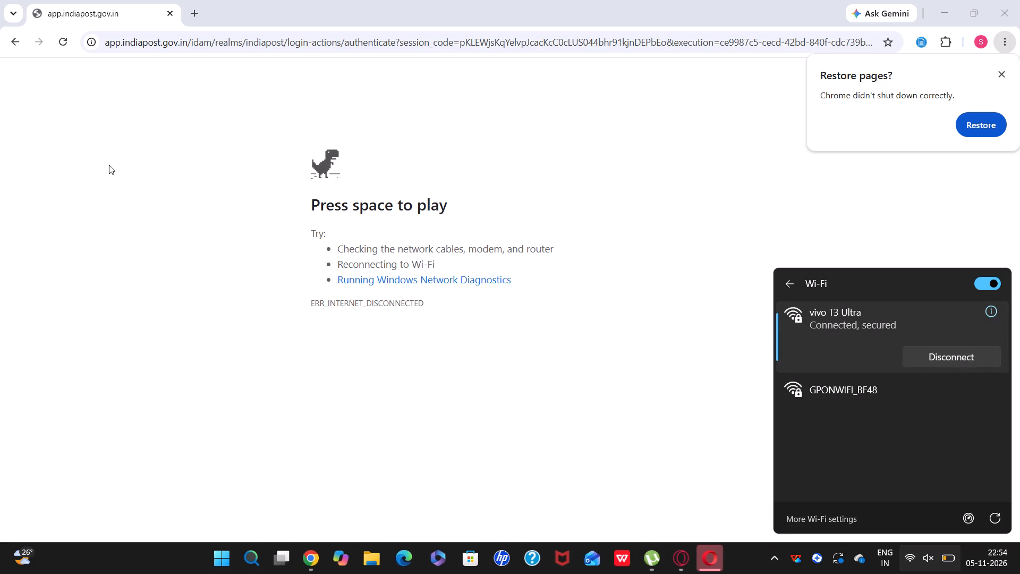
# Reload the app.indiapost.gov.in login page in the browser.
pyautogui.click(63, 34)
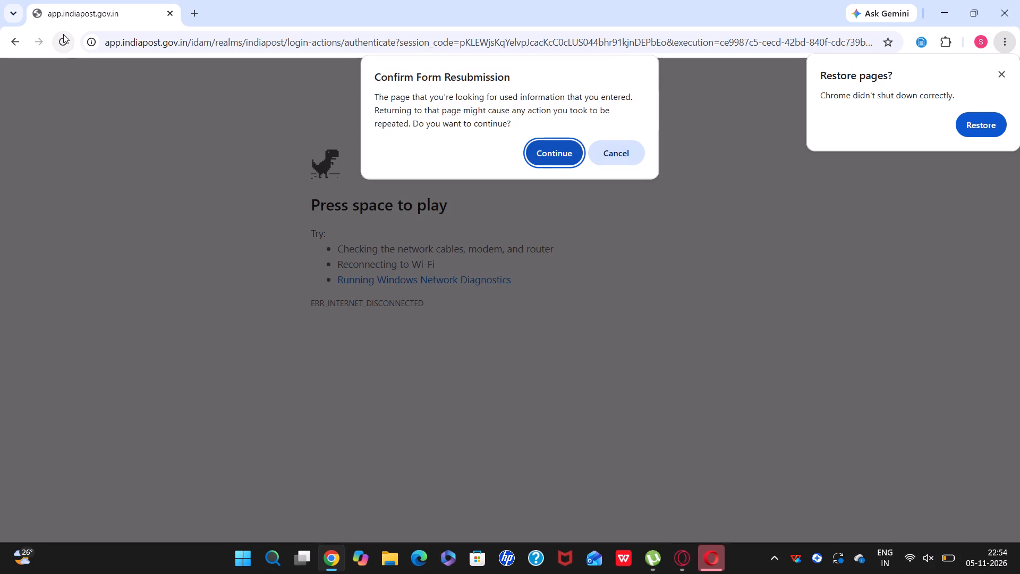
pyautogui.click(63, 37)
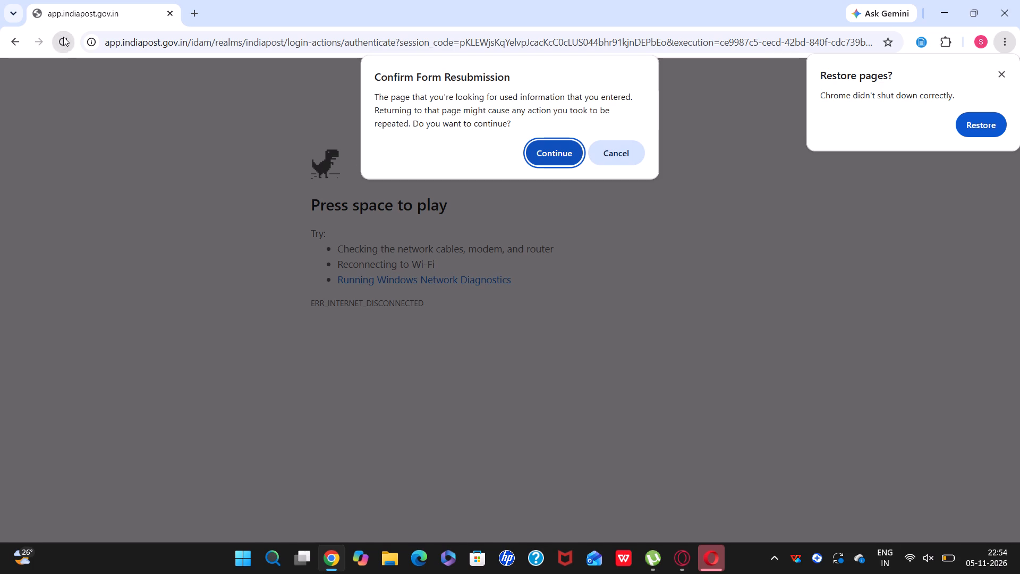
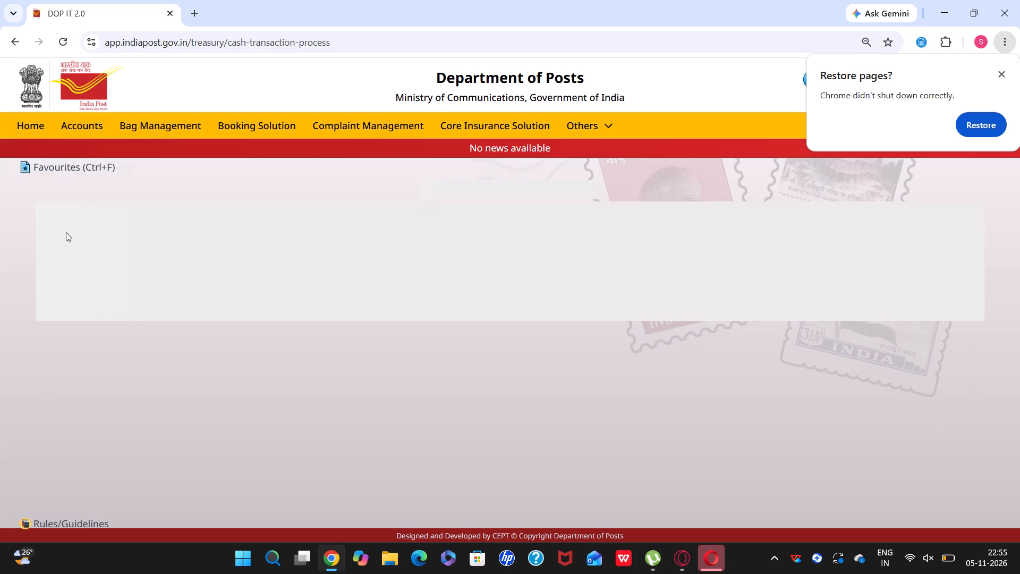
# Process the pending special remittances of 5000 from Kothagraharam B.O and 11000 from Garudakhandi B.O.
pyautogui.click(791, 255)
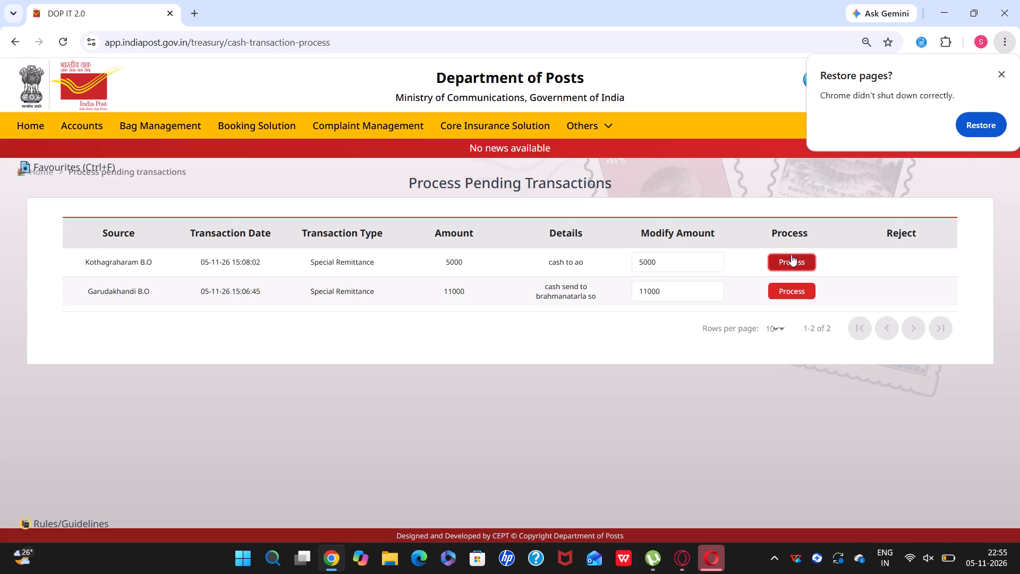
pyautogui.click(486, 331)
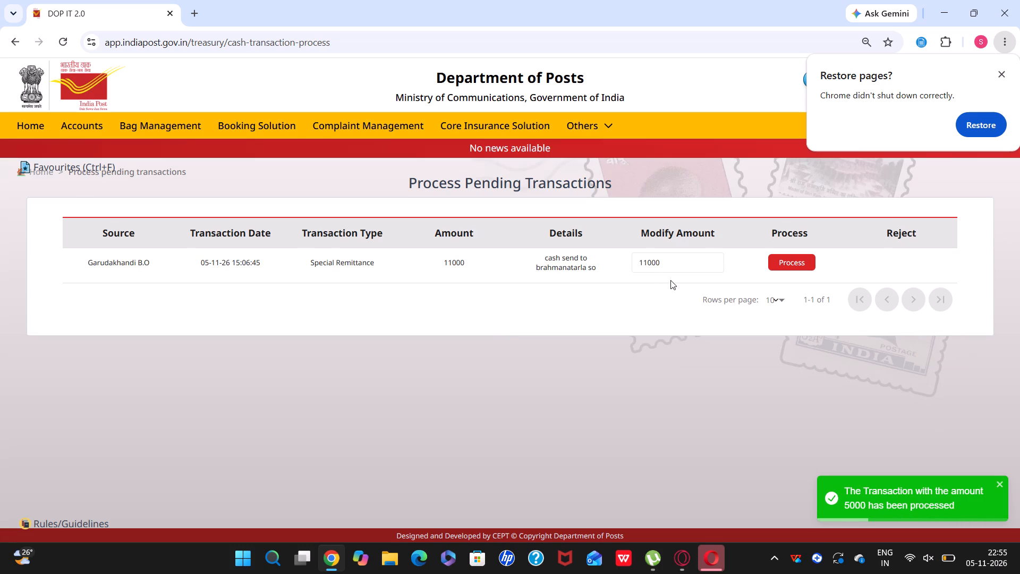
pyautogui.click(790, 259)
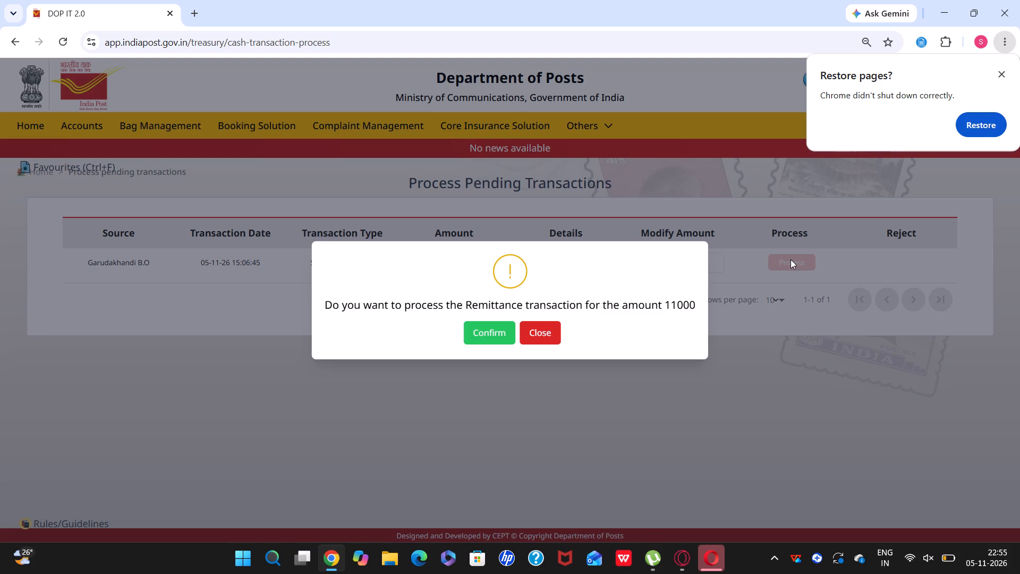
pyautogui.click(482, 332)
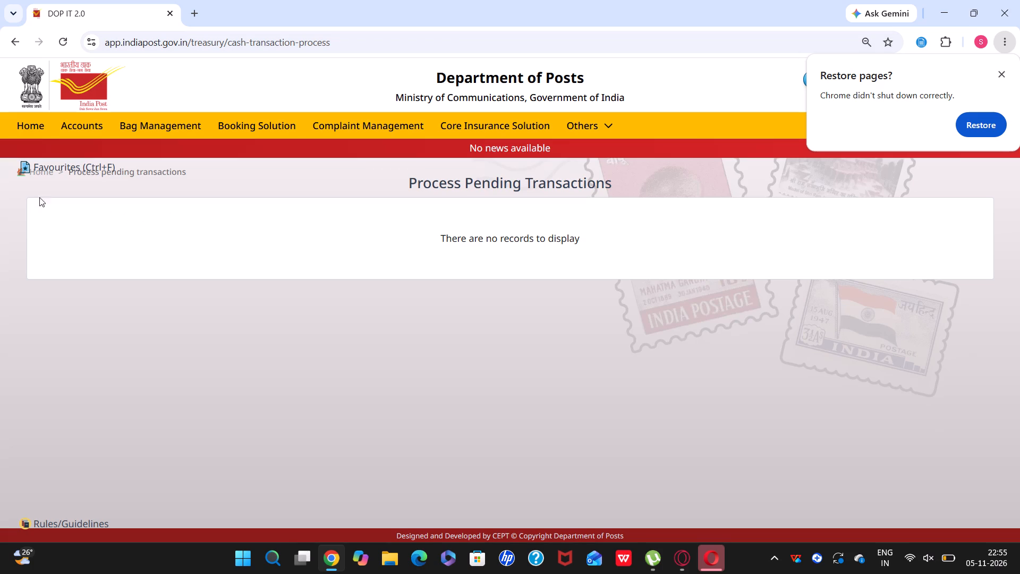
# Generate the account for counter 1, shift 1 in Common Submit Accounts under the Booking Solution counter operations.
pyautogui.click(249, 123)
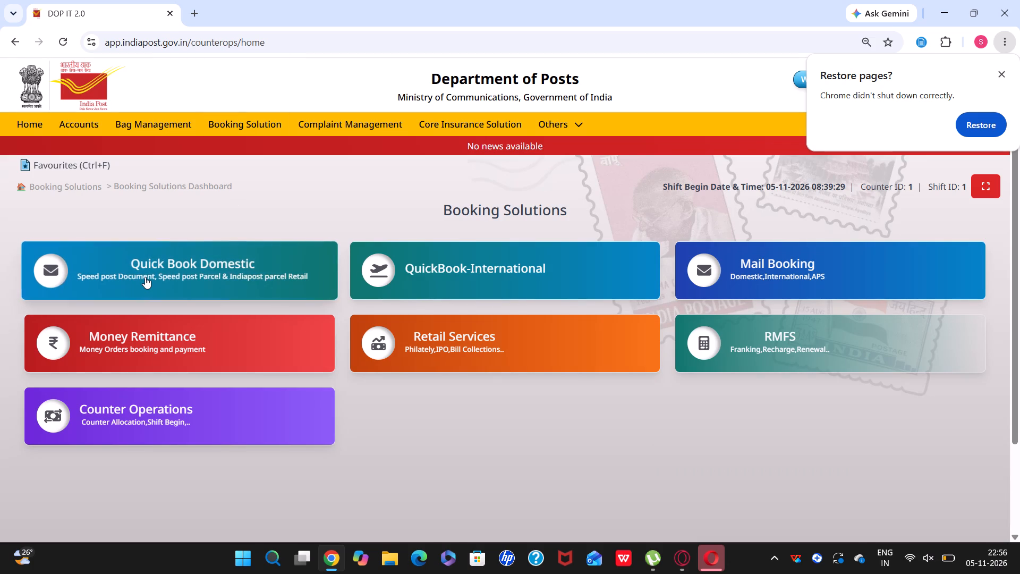
pyautogui.click(156, 418)
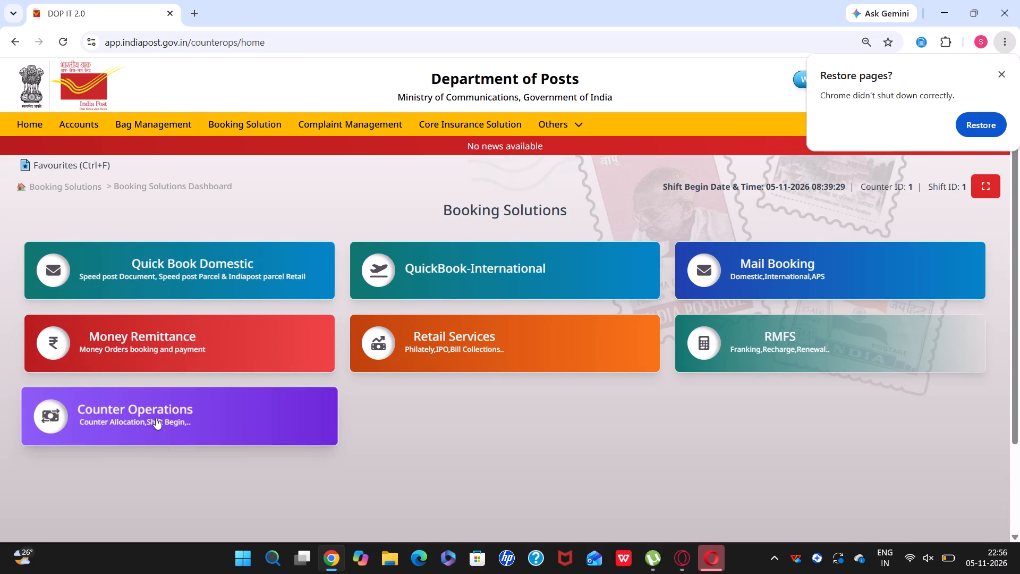
pyautogui.scroll(-3, 818, 505)
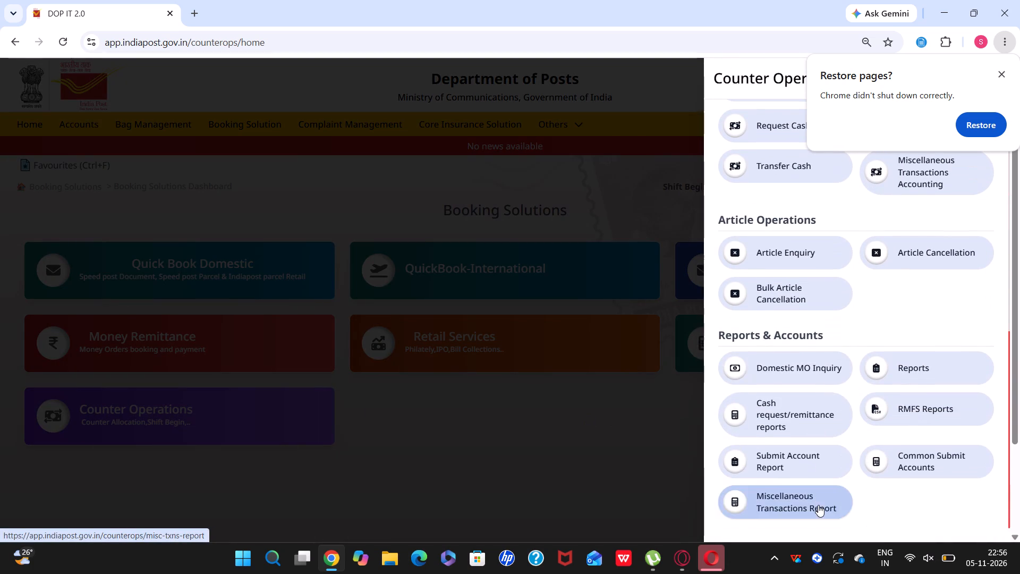
pyautogui.click(924, 473)
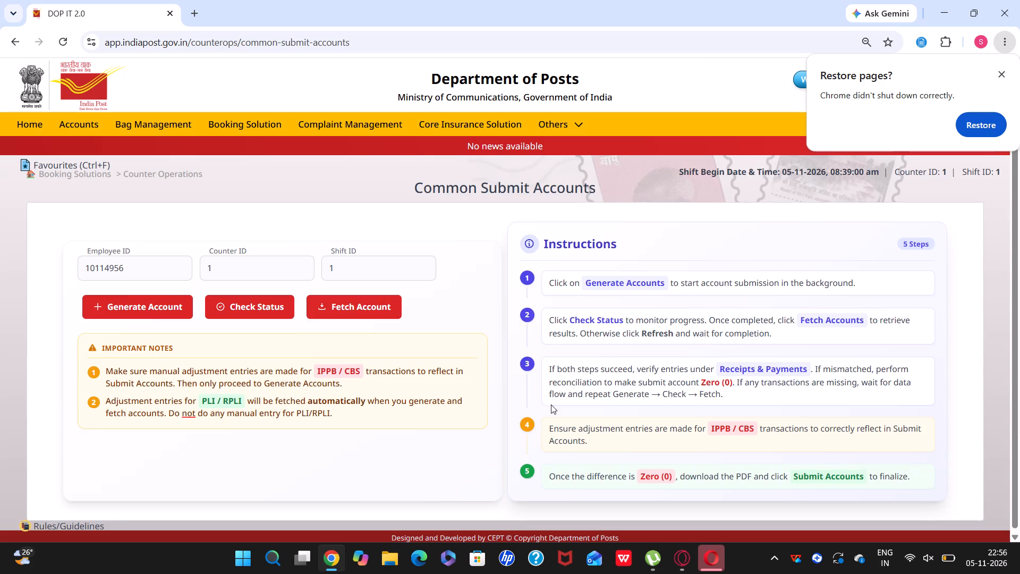
pyautogui.click(155, 303)
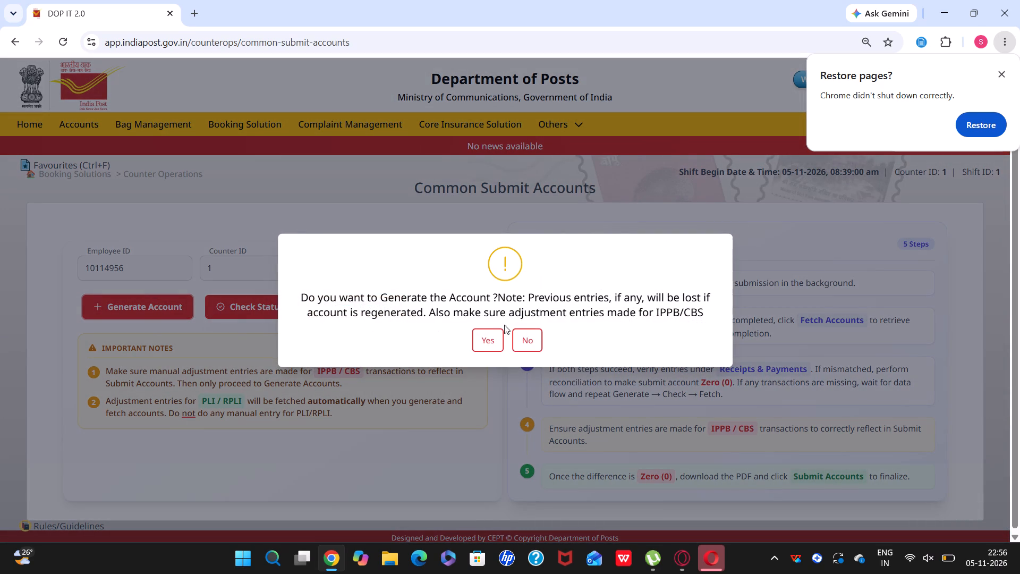
pyautogui.click(477, 342)
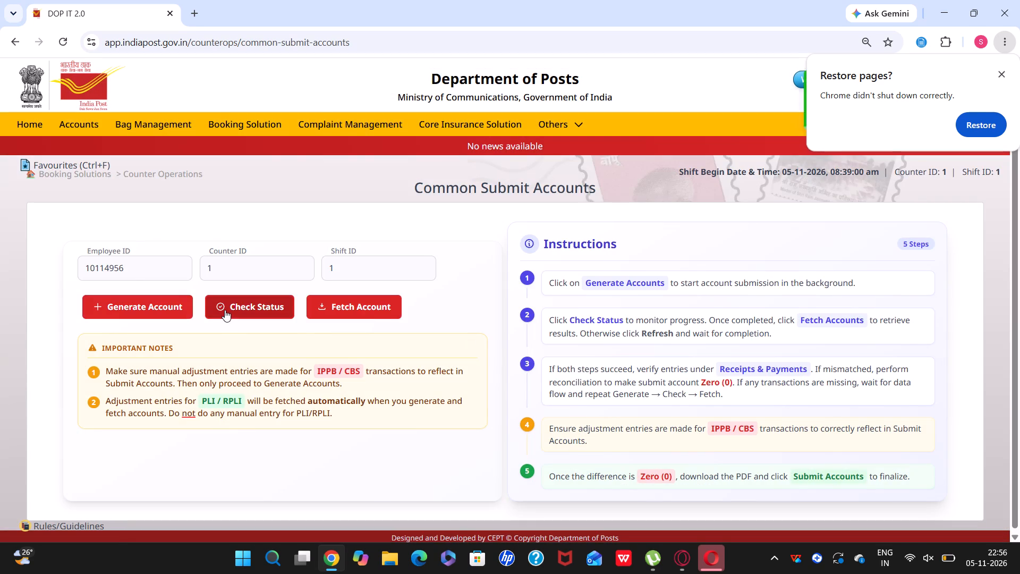
# Refresh the status of the running submit account request and fetch the generated account.
pyautogui.click(225, 310)
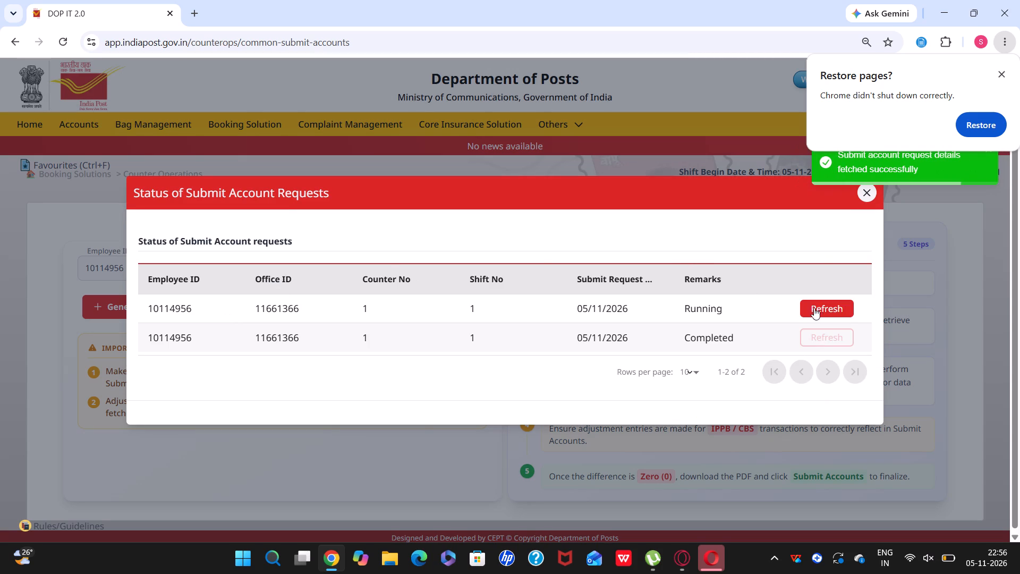
pyautogui.click(819, 307)
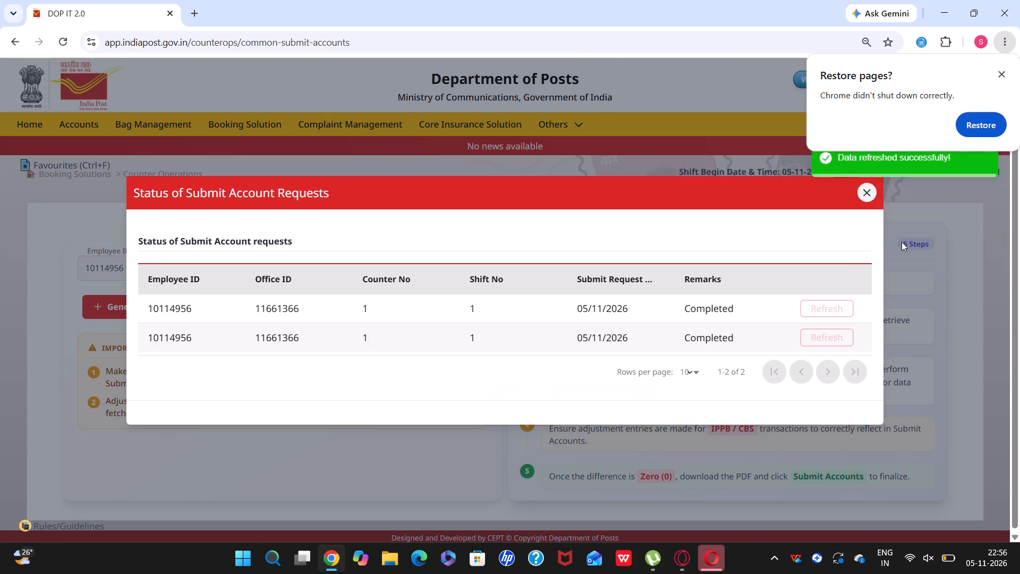
pyautogui.click(866, 188)
pyautogui.click(370, 318)
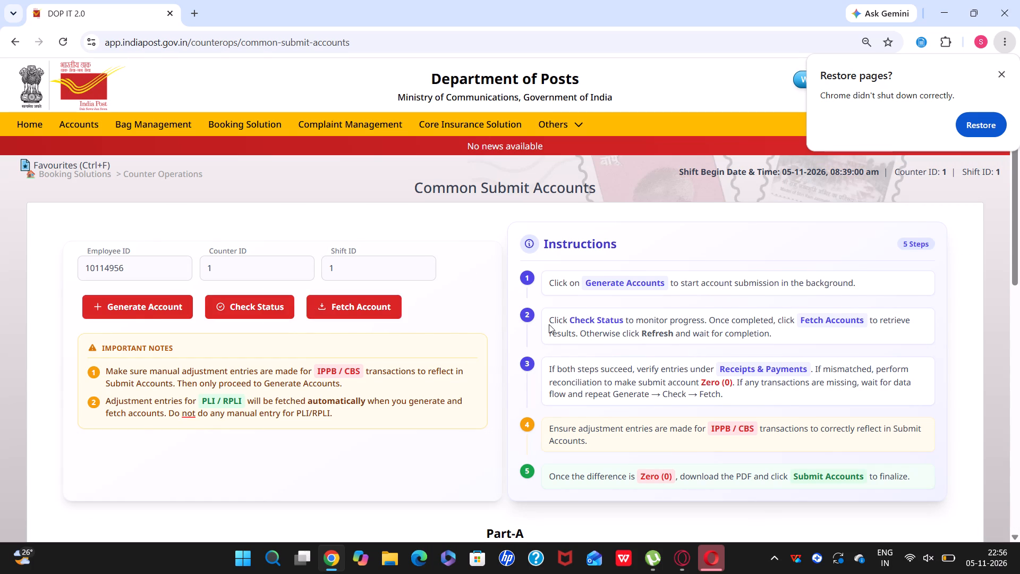
# Review the Part-A and Part-B receipts, payments and their differences in the fetched account.
pyautogui.scroll(-4, 452, 357)
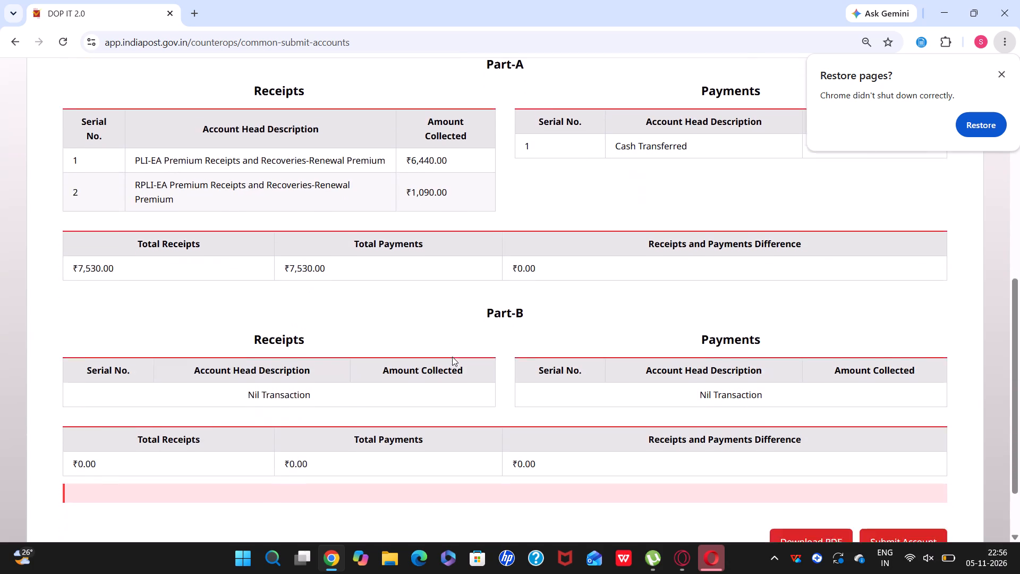
pyautogui.scroll(1, 452, 357)
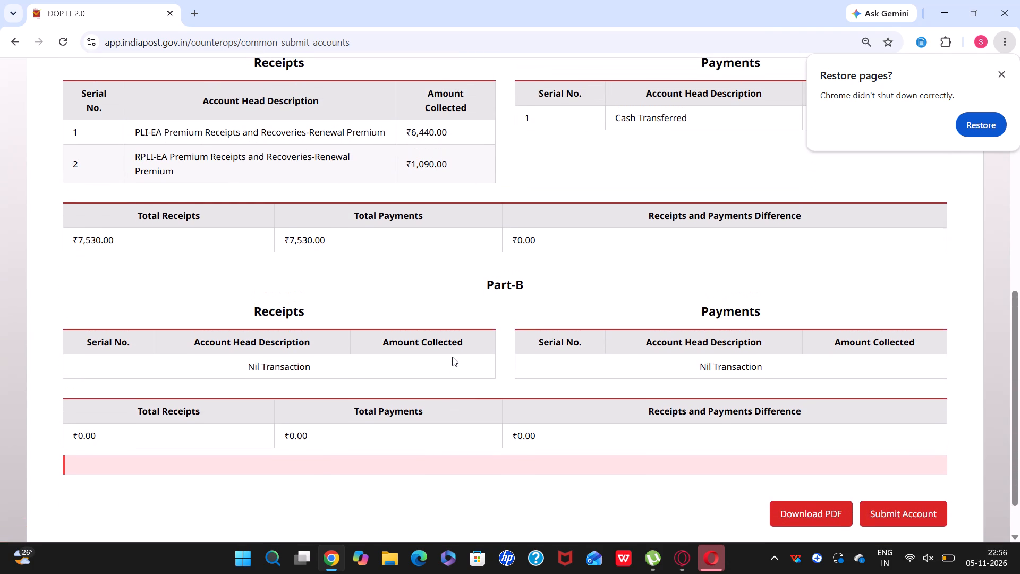
pyautogui.scroll(1, 452, 357)
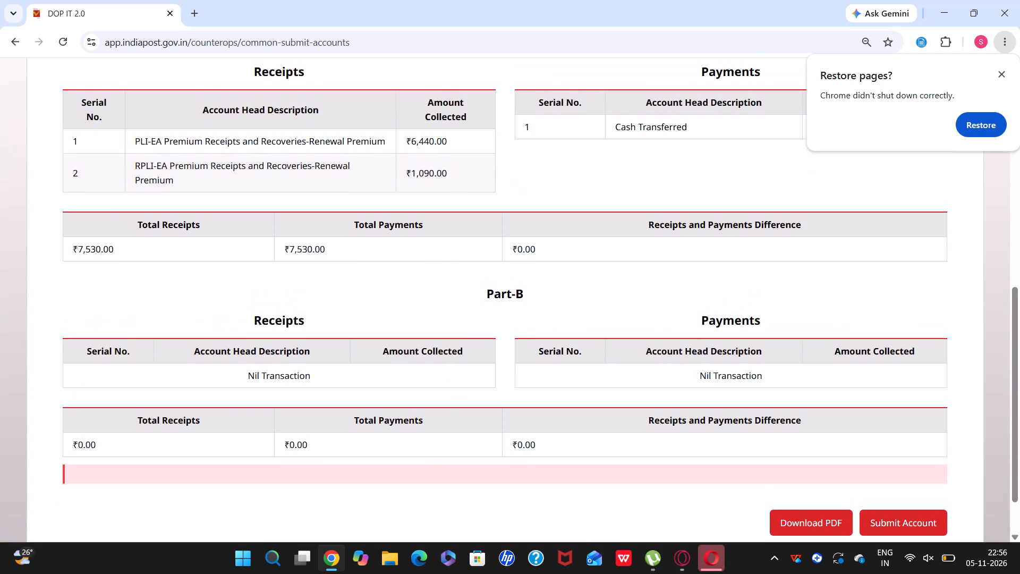
pyautogui.scroll(3, 452, 357)
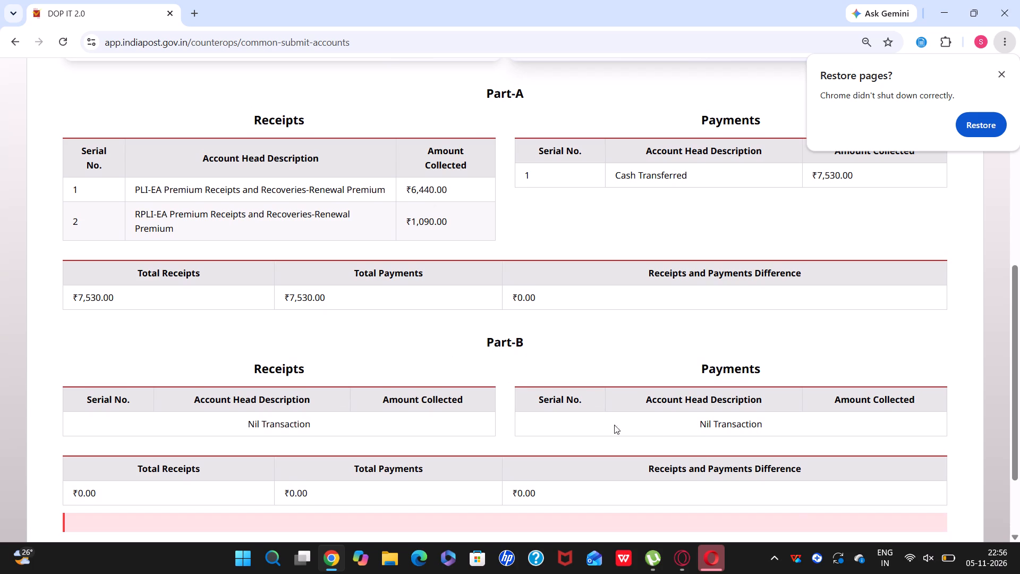
pyautogui.scroll(-2, 816, 484)
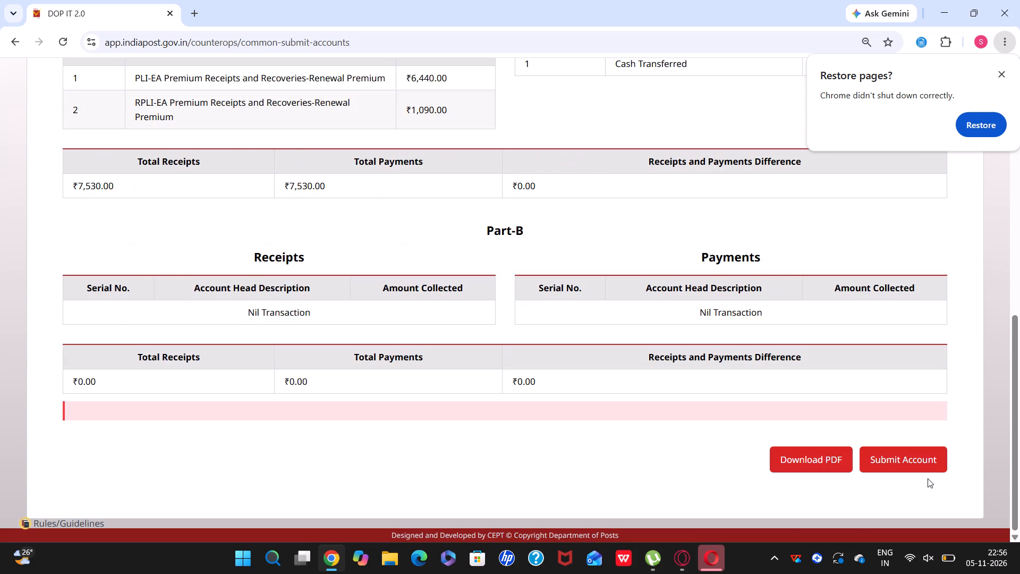
pyautogui.scroll(3, 928, 478)
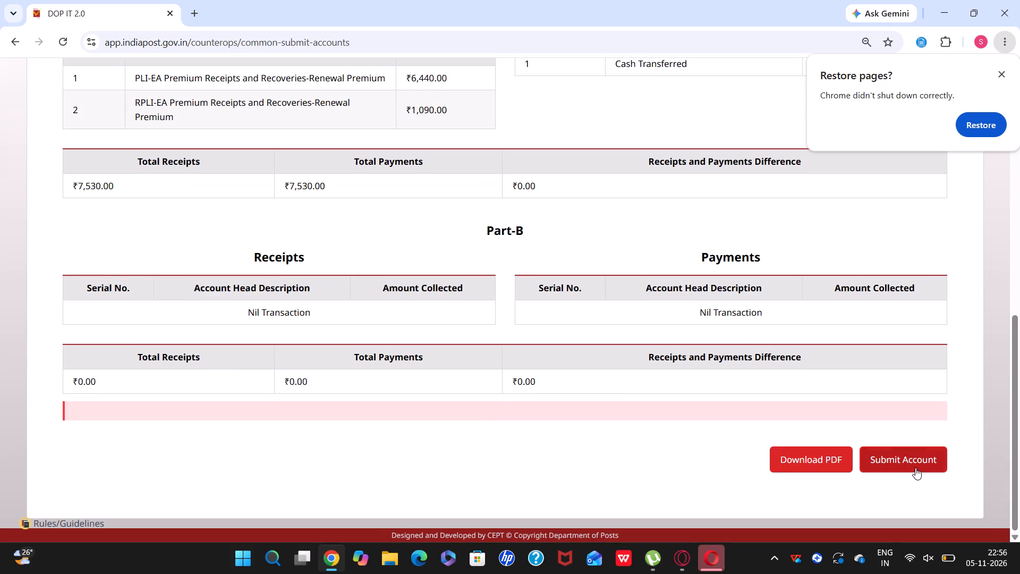
# Submit the fetched counter account.
pyautogui.click(912, 463)
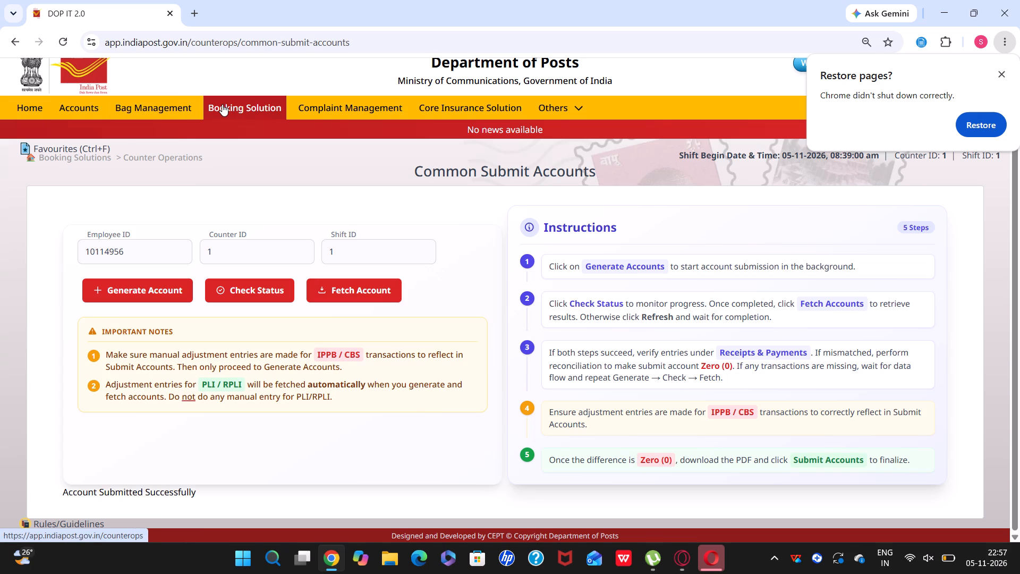
# Open Booking Solution and Treasury in separate new tabs, and bring up Treasury's Mismatch Transactions tool.
pyautogui.moveTo(222, 104); pyautogui.dragTo(262, 0)
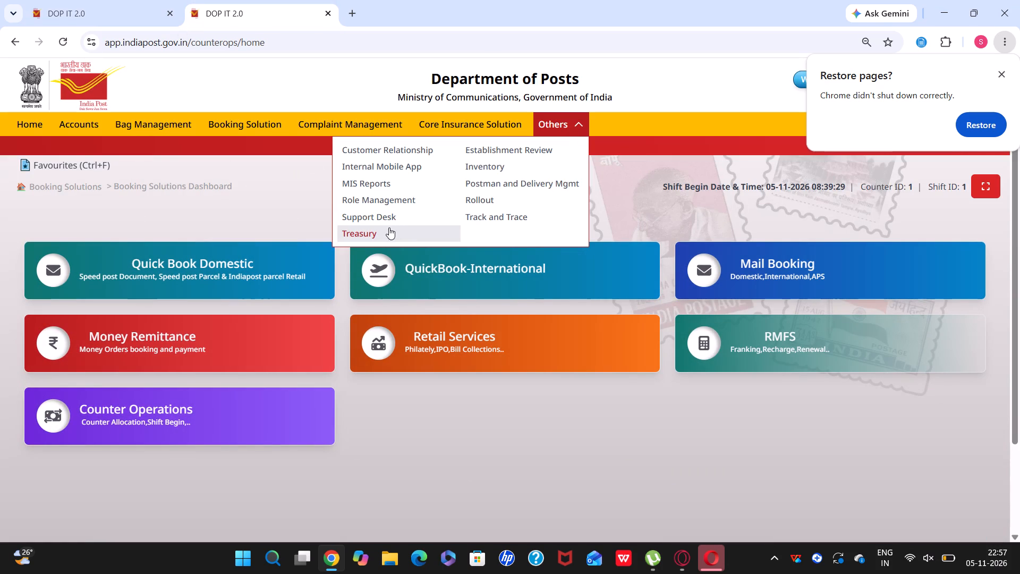
pyautogui.moveTo(365, 233); pyautogui.dragTo(458, 3)
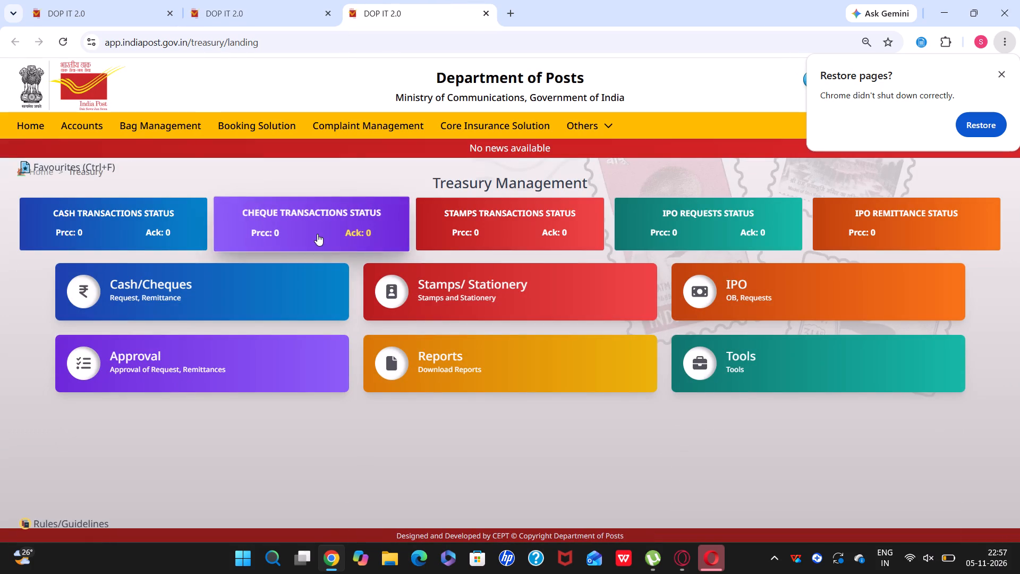
pyautogui.click(756, 353)
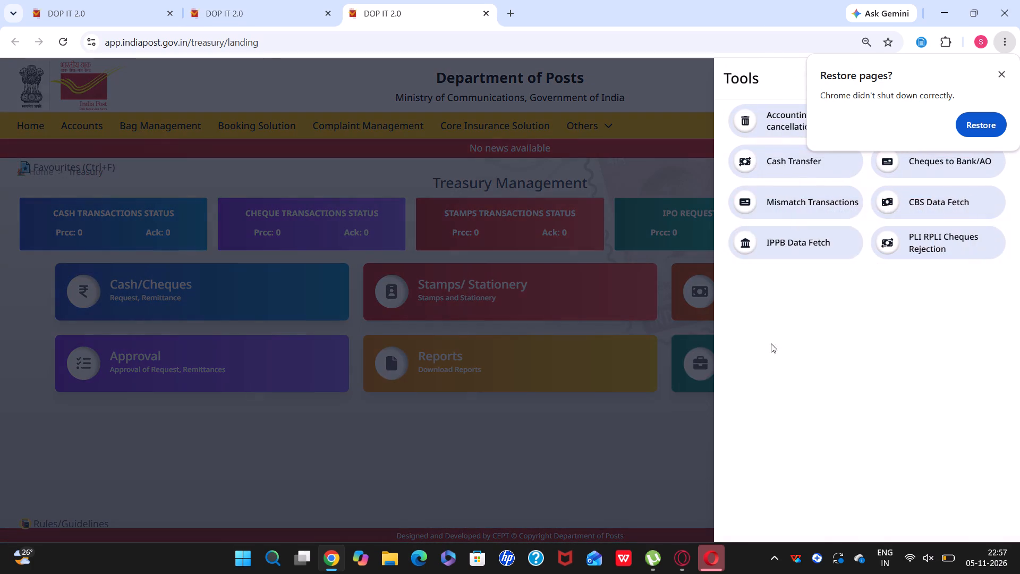
pyautogui.click(818, 206)
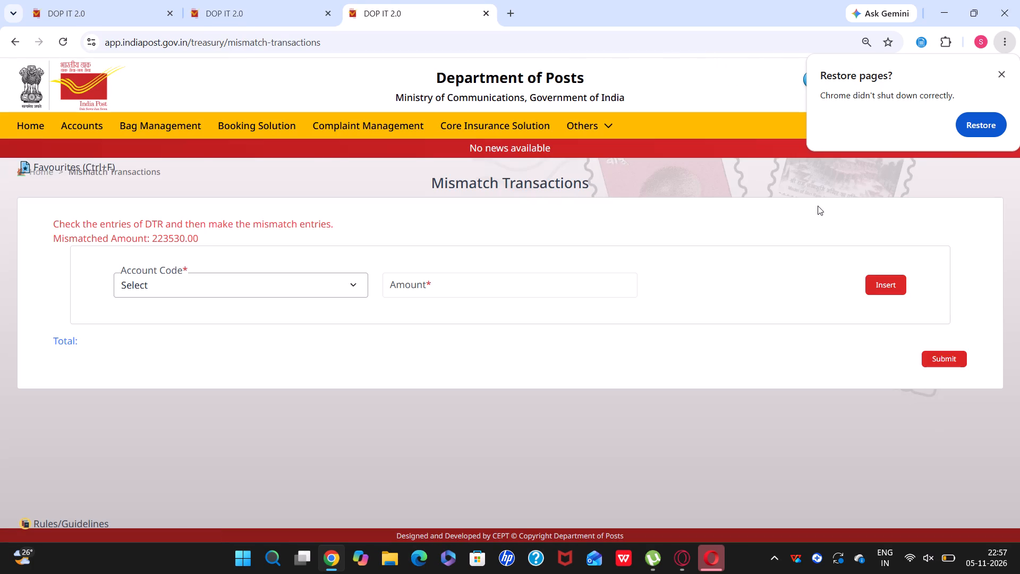
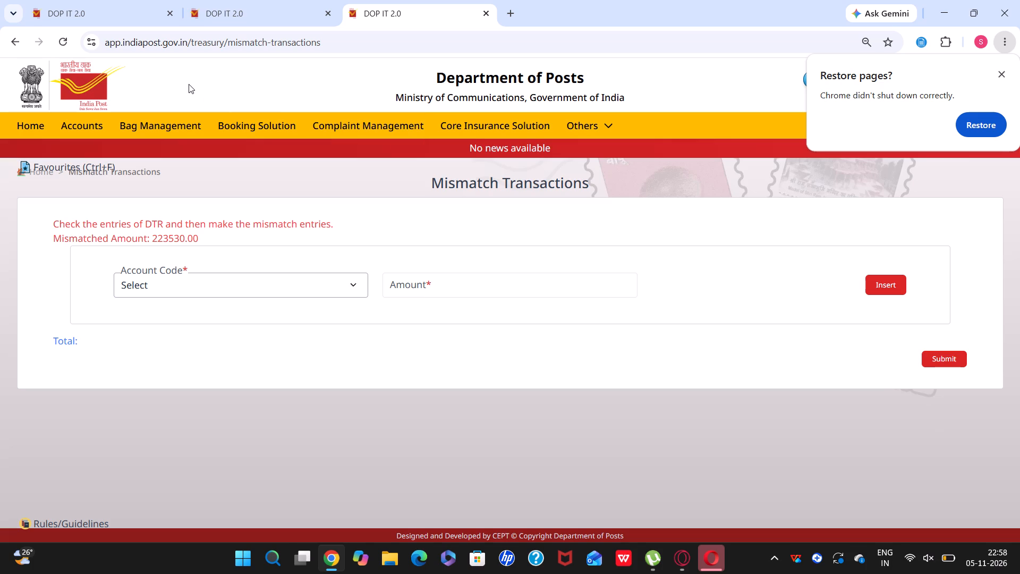
# Generate Treasury's Treasurer's Cash Book (TCB) report for 05-11-2026 and examine its receipts, including their remarks and amounts.
pyautogui.click(17, 36)
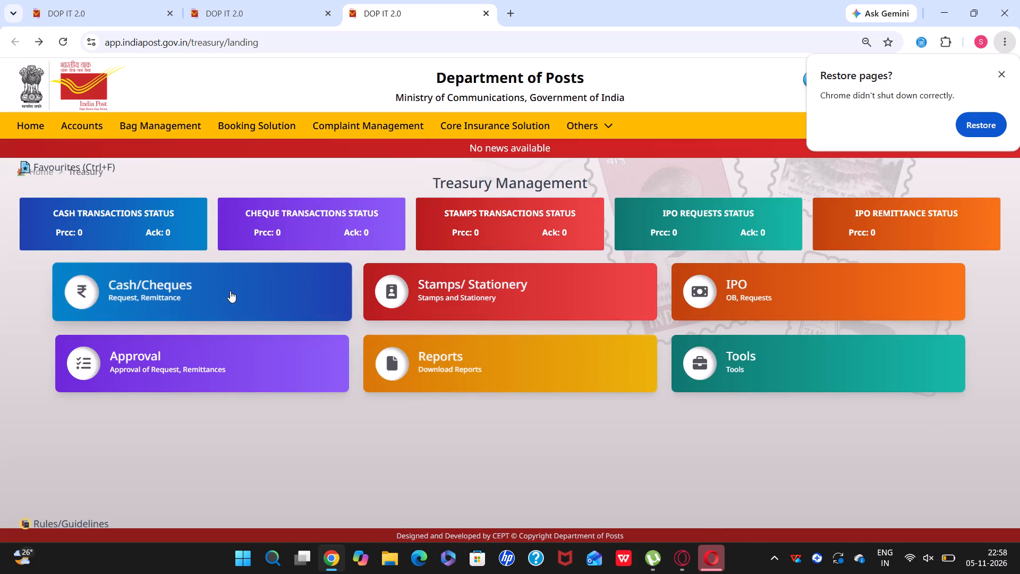
pyautogui.click(499, 352)
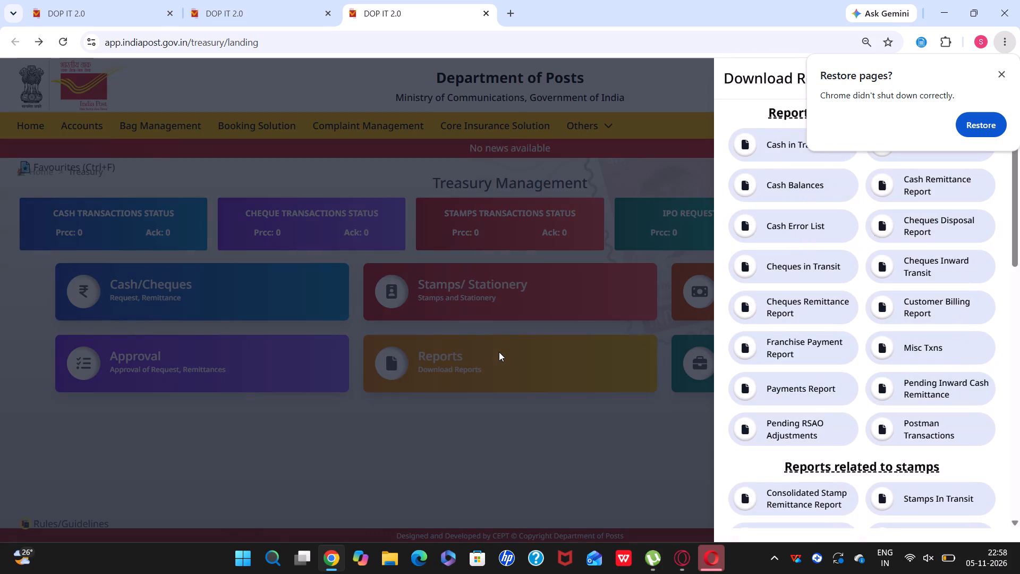
pyautogui.scroll(-4, 764, 360)
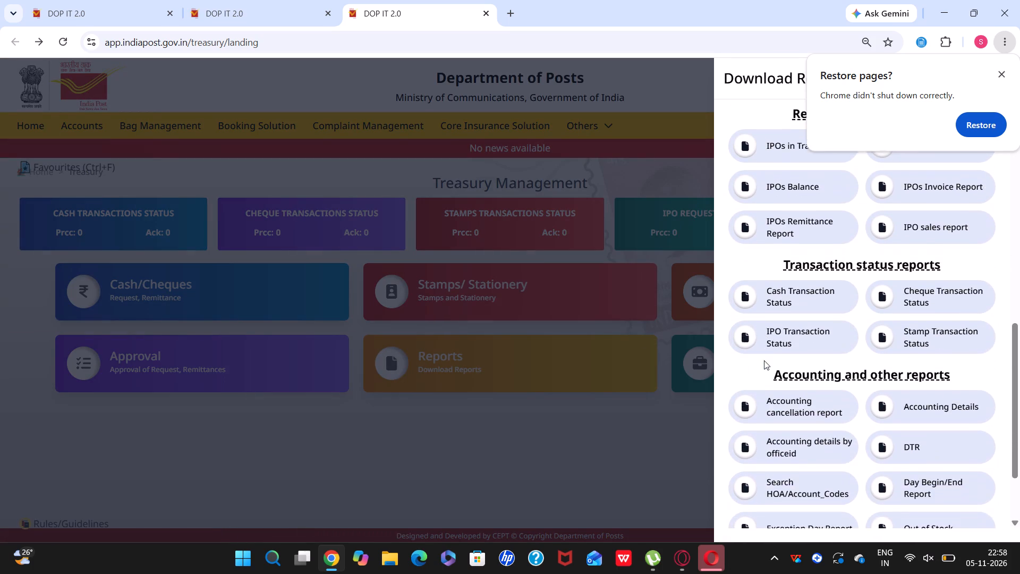
pyautogui.scroll(-1, 764, 360)
pyautogui.click(919, 461)
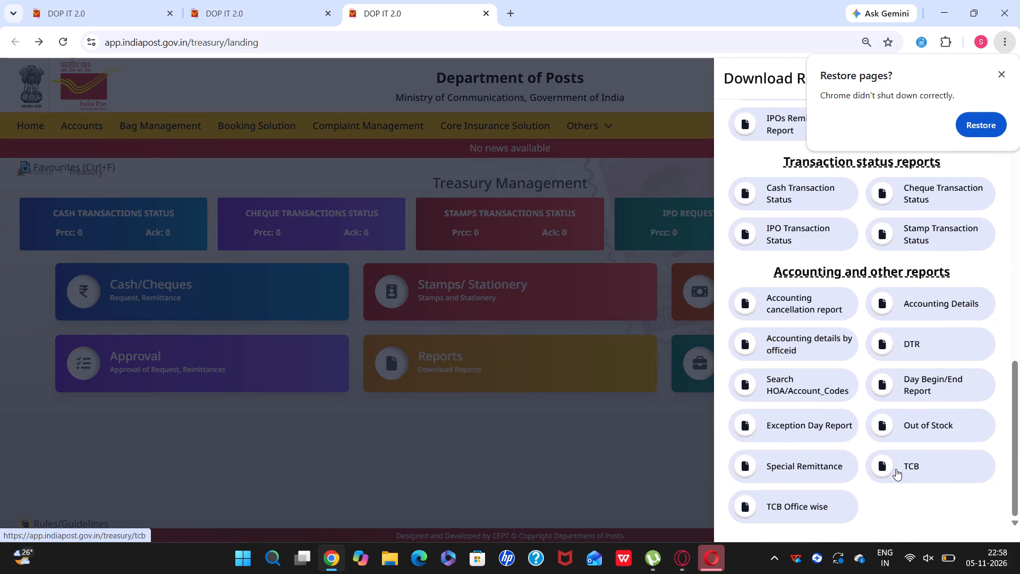
pyautogui.click(896, 469)
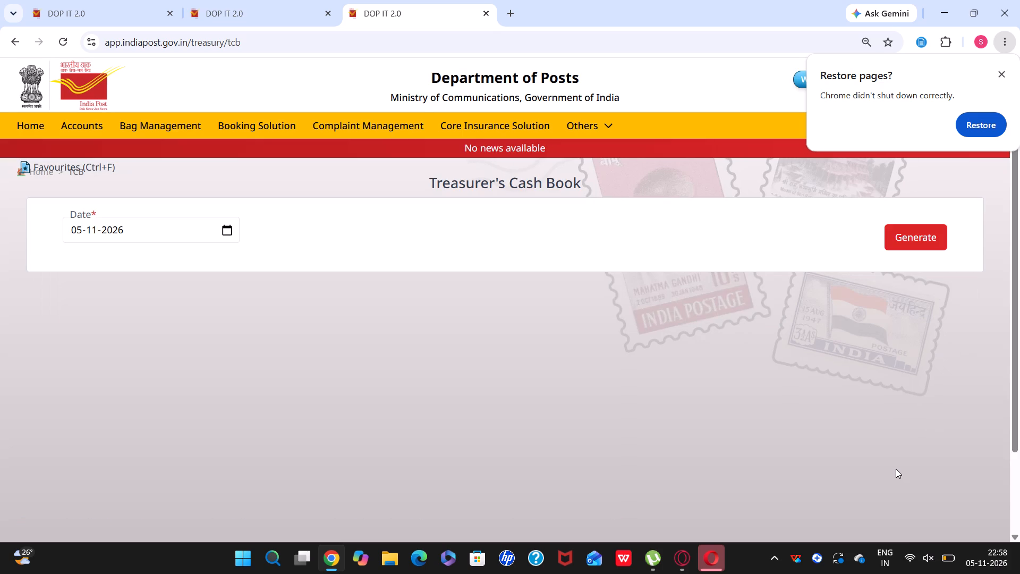
pyautogui.click(899, 239)
pyautogui.scroll(-4, 611, 358)
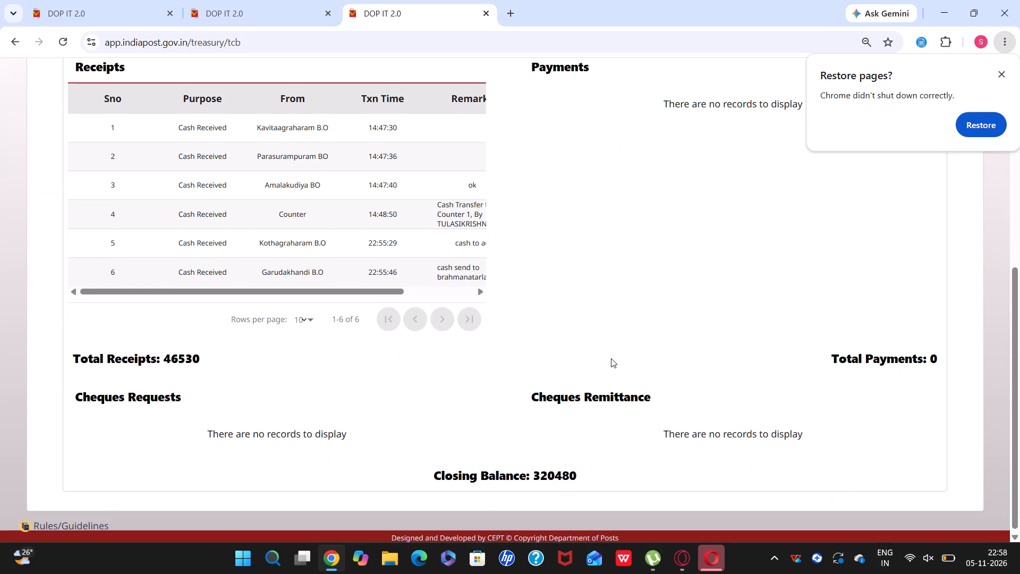
pyautogui.tripleClick(479, 287)
pyautogui.tripleClick(479, 287)
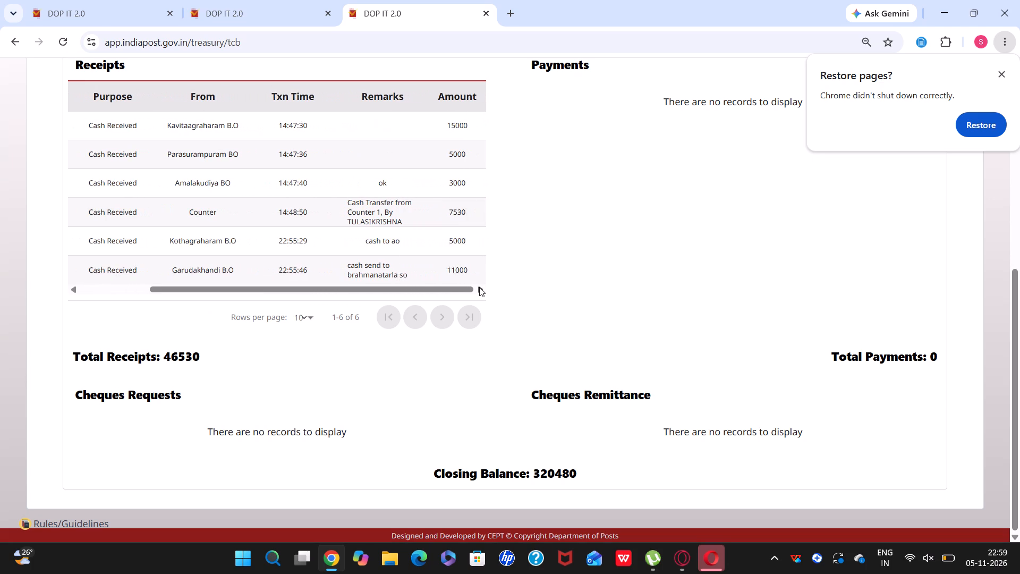
pyautogui.click(479, 287)
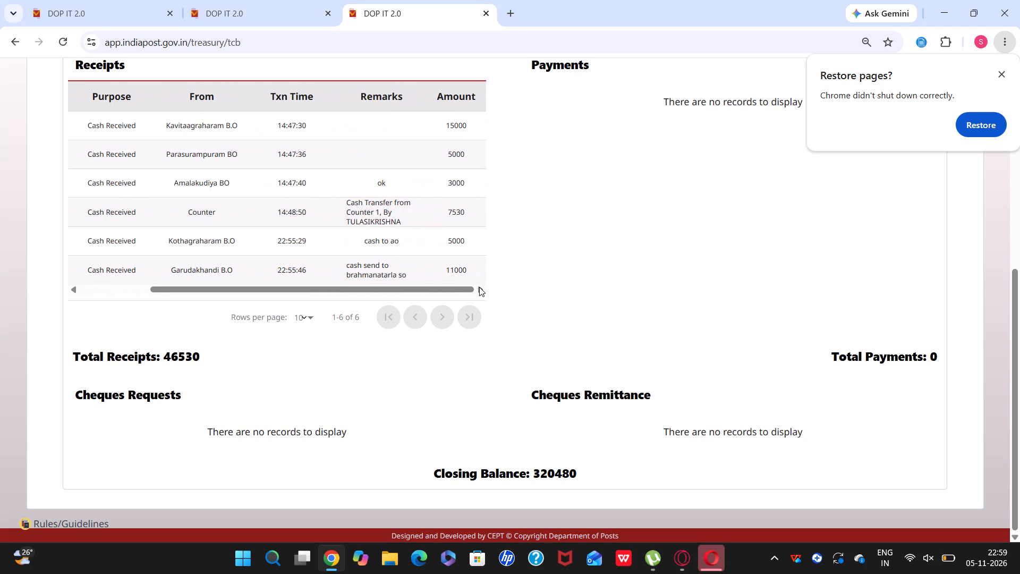
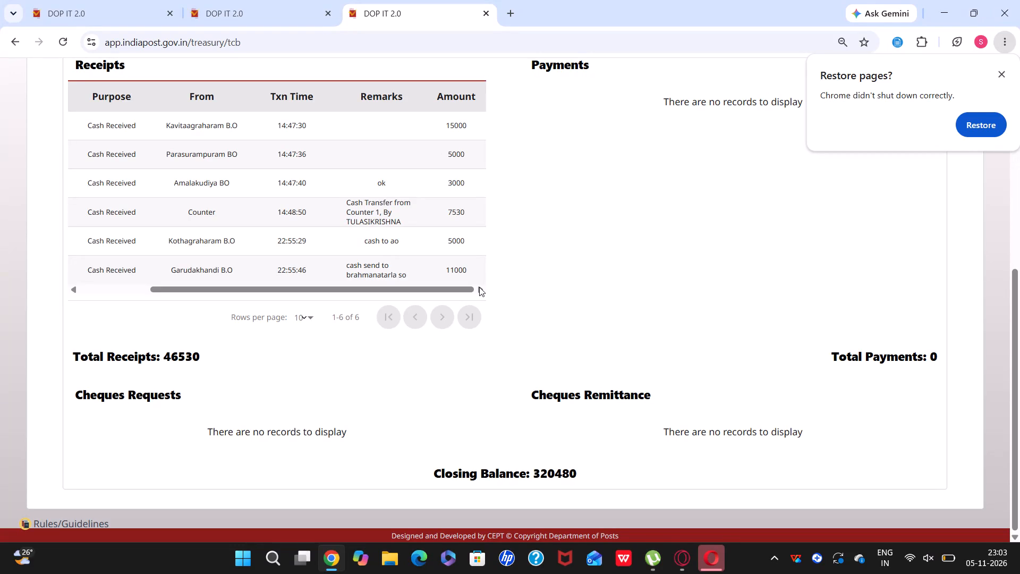
# Finish reviewing the Treasurer's Cash Book for 05-11-2026, from its receipt amounts back up to the opening balance.
pyautogui.click(479, 287)
pyautogui.scroll(1, 469, 238)
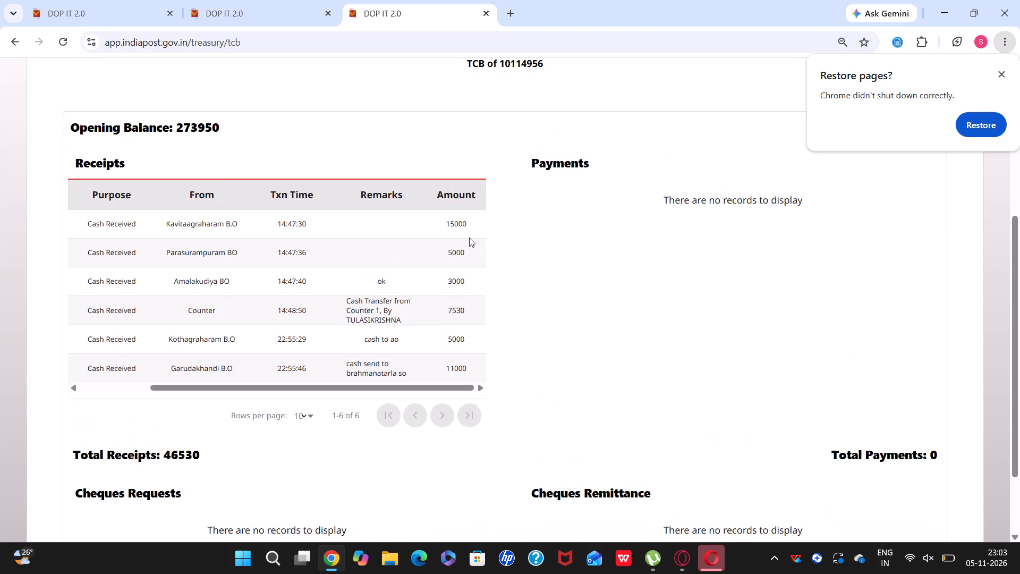
pyautogui.scroll(2, 469, 238)
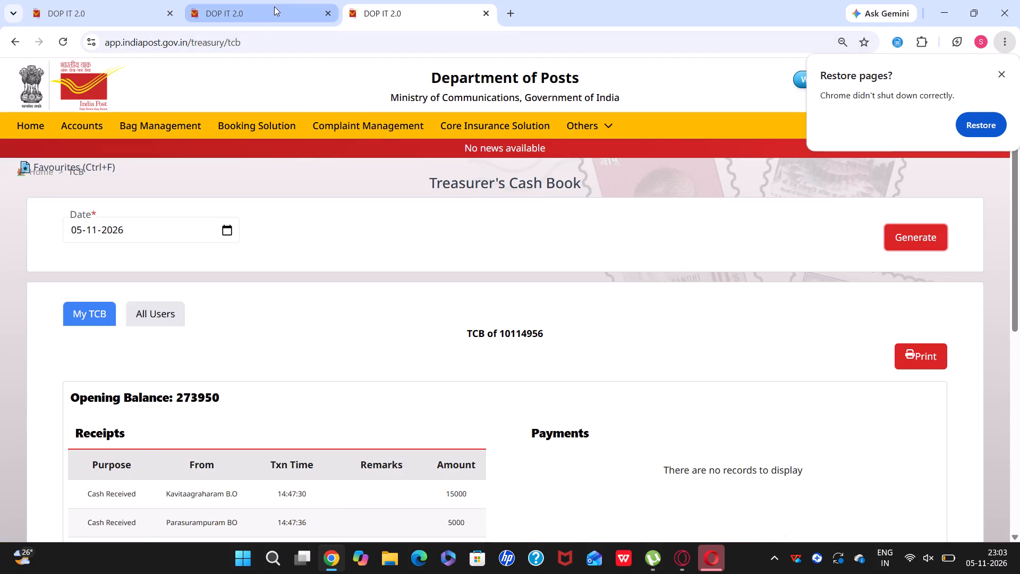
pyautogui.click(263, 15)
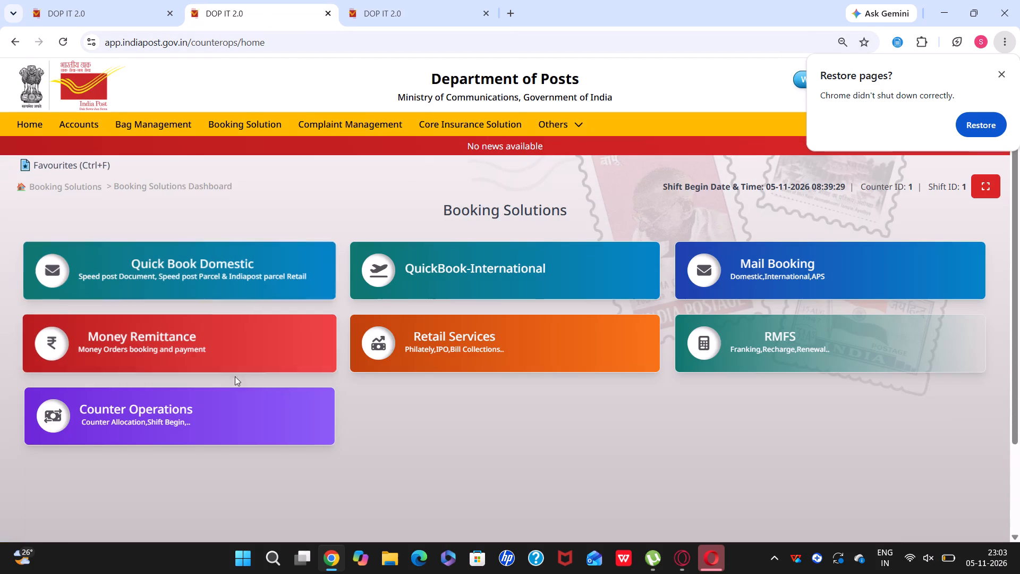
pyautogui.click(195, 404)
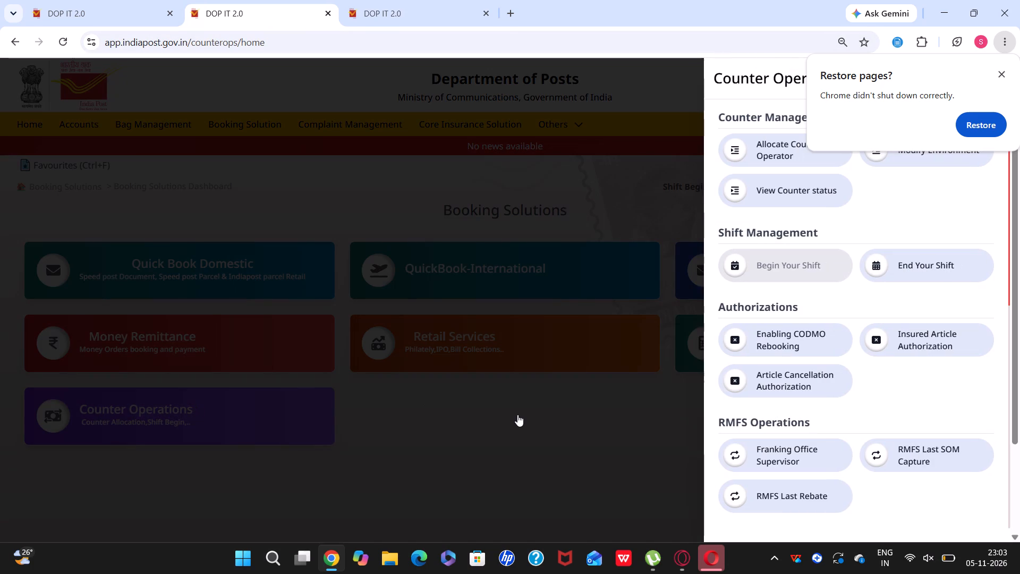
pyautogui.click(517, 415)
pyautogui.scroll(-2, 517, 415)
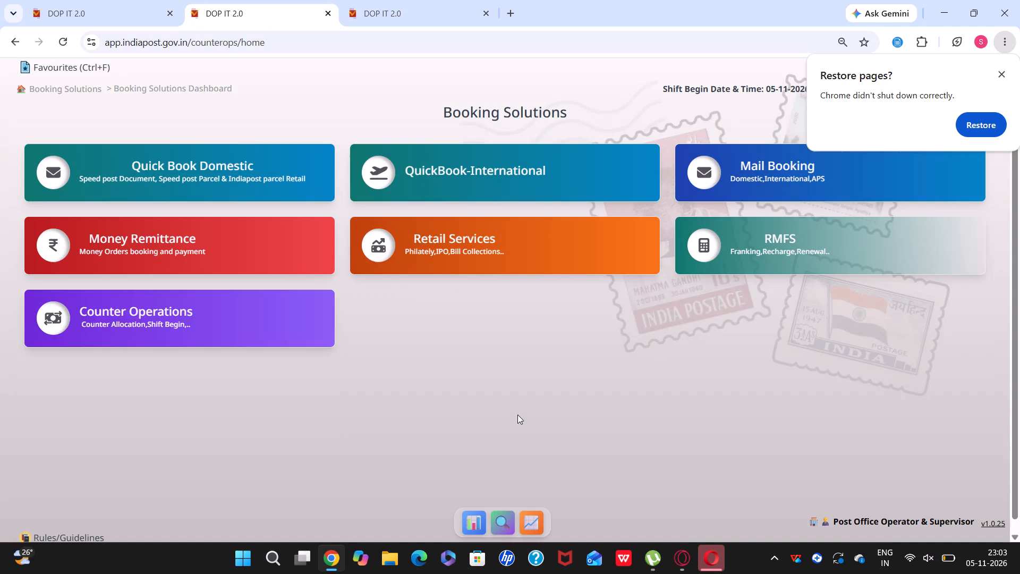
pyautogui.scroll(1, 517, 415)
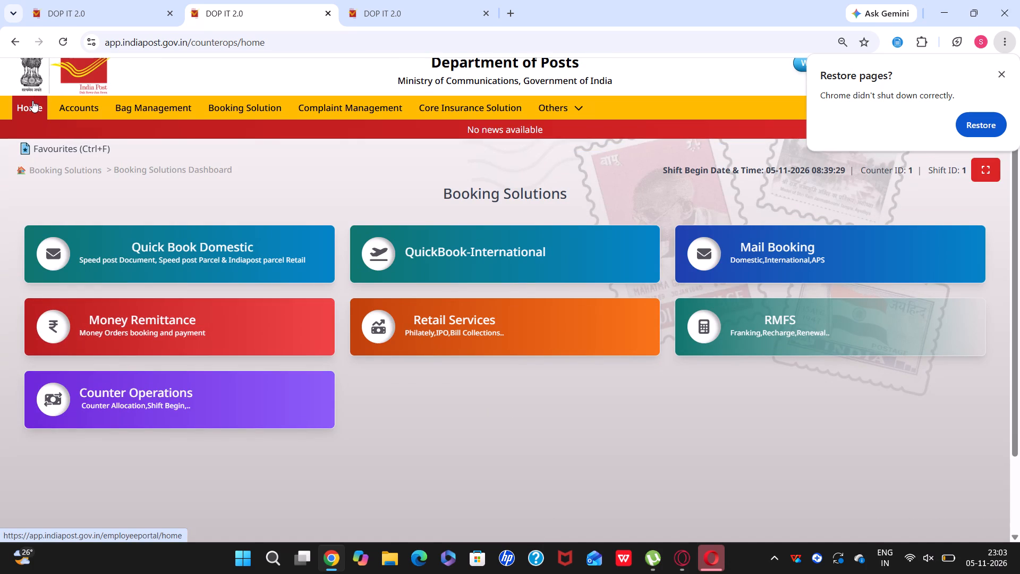
# Open the portal home page in a separate browser tab, dismiss the page-restore prompt and fetch the wallet balance.
pyautogui.moveTo(30, 115); pyautogui.dragTo(69, 80)
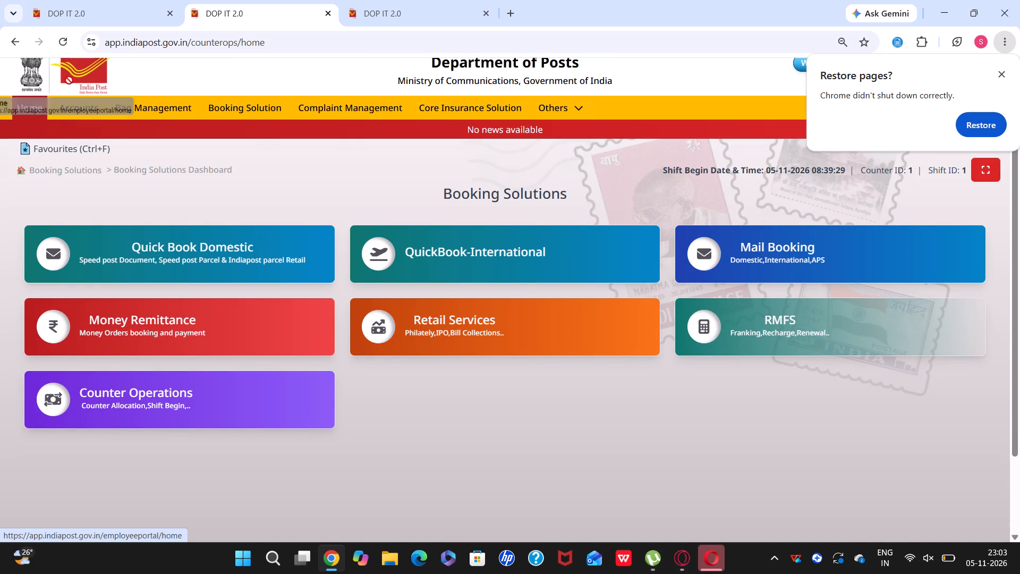
pyautogui.moveTo(69, 80); pyautogui.dragTo(547, 1)
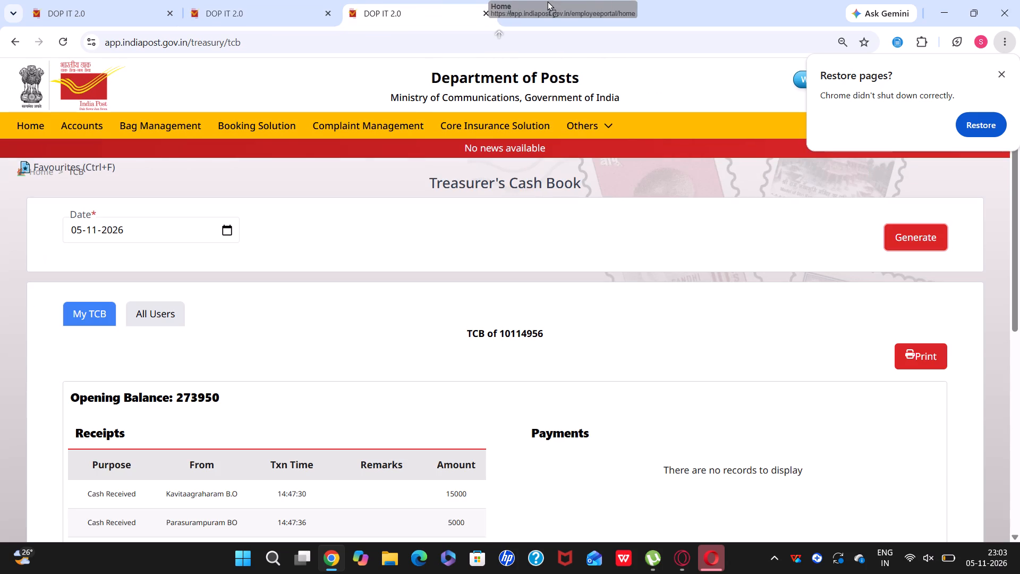
pyautogui.moveTo(547, 1); pyautogui.dragTo(572, 5)
pyautogui.click(572, 5)
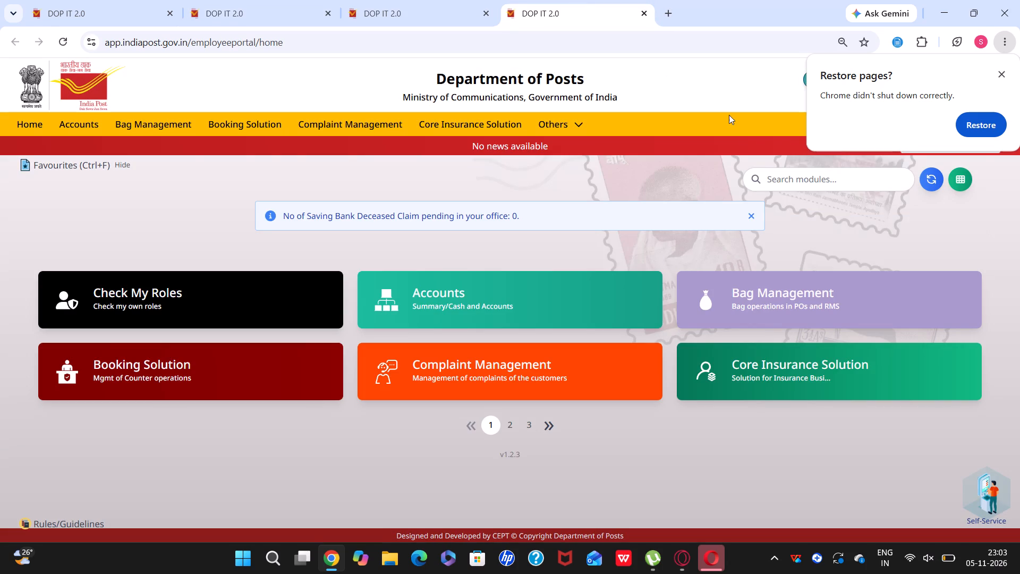
pyautogui.click(1002, 73)
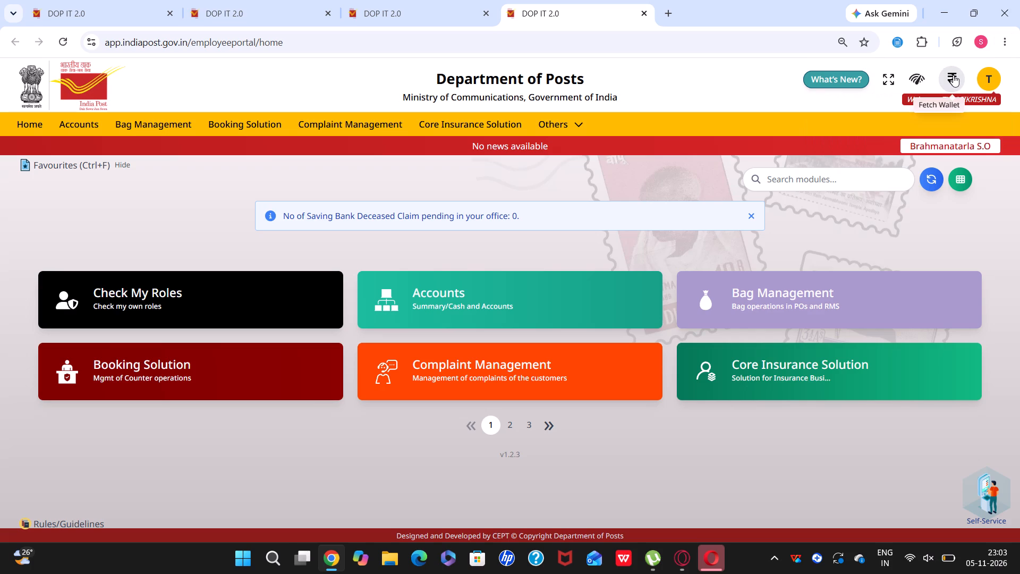
pyautogui.click(953, 75)
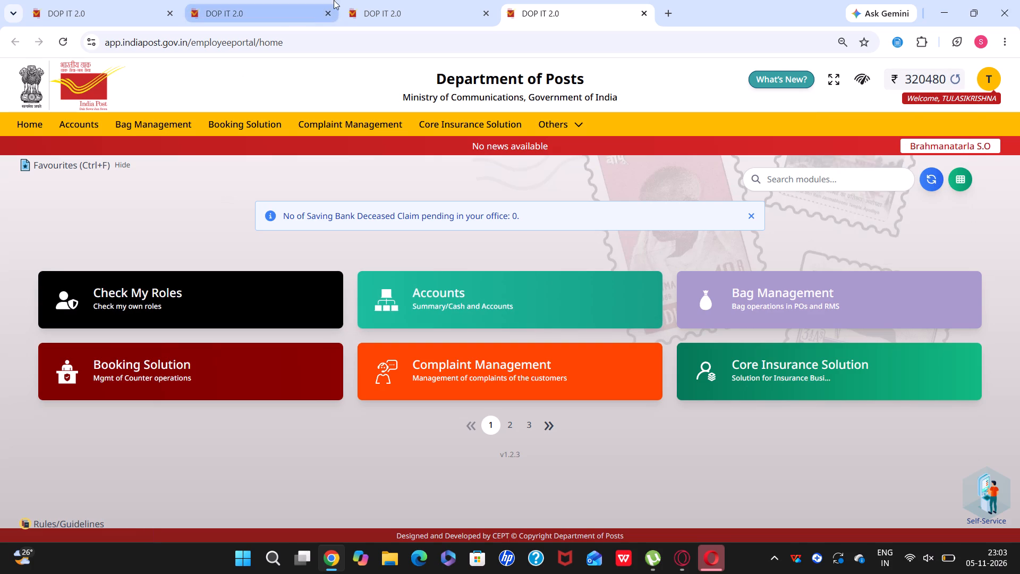
# Submit a cash request from Counter Operations to the treasury, with type Cash and a value of 220000.
pyautogui.click(272, 20)
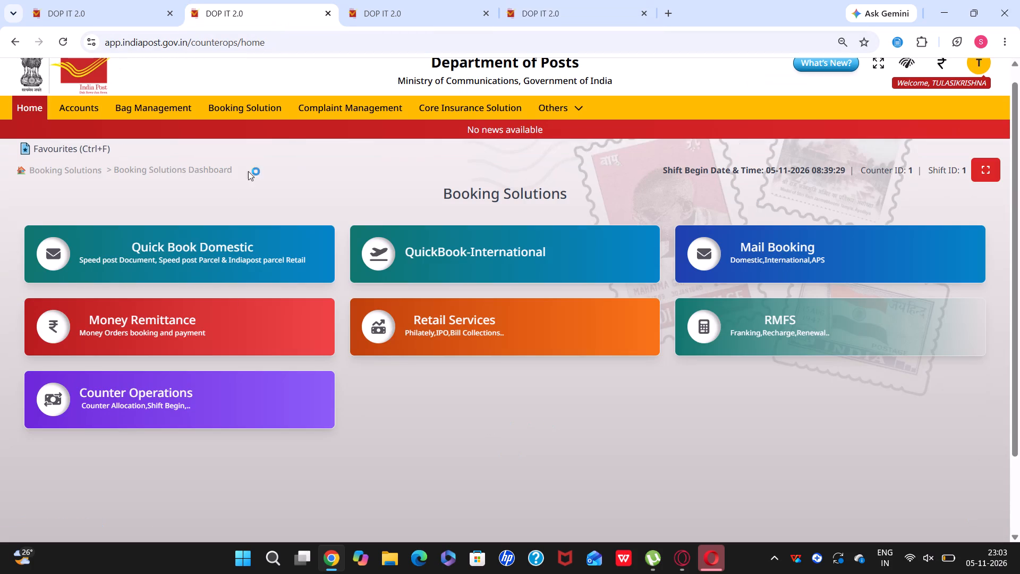
pyautogui.click(201, 425)
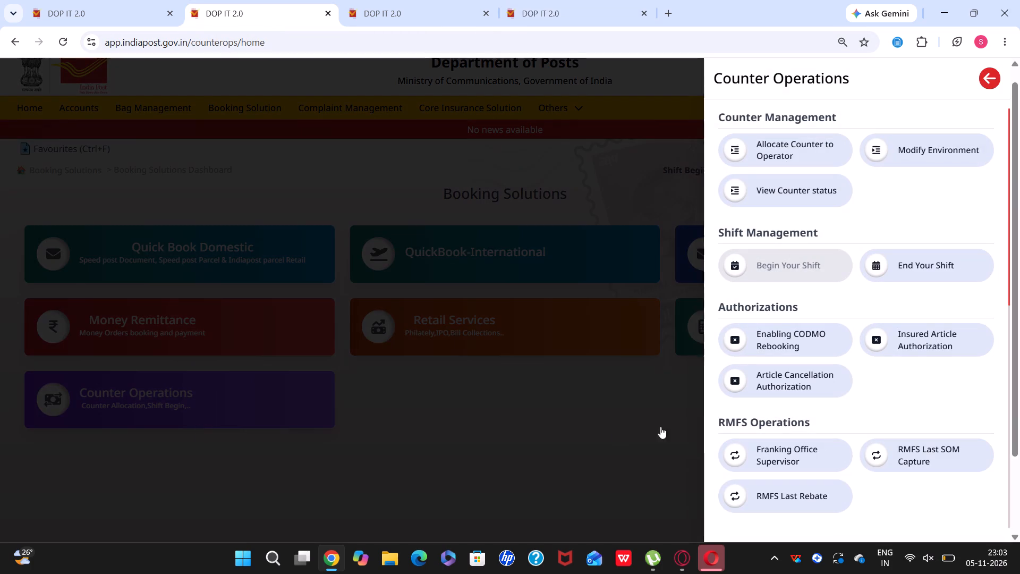
pyautogui.scroll(-1, 821, 404)
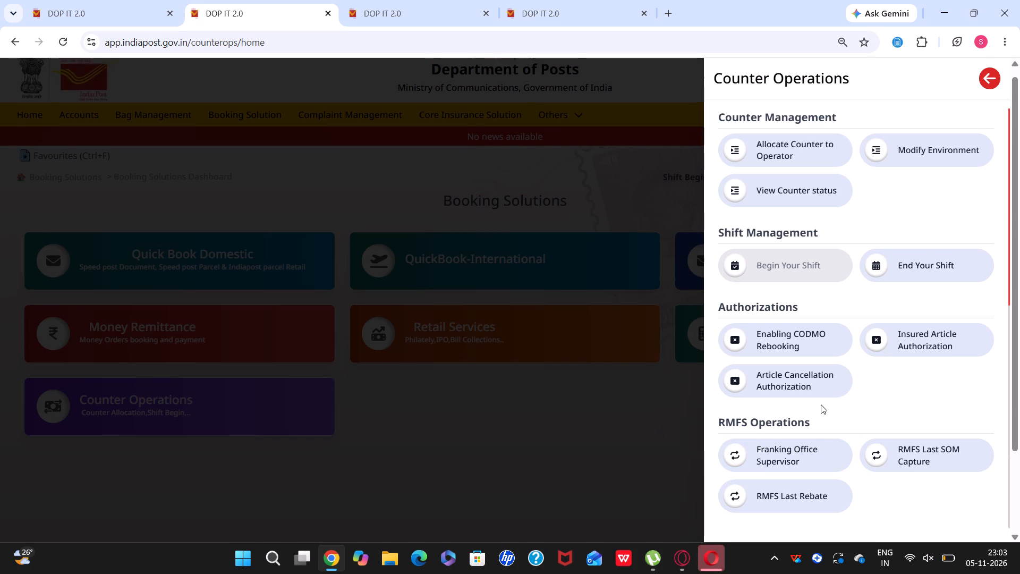
pyautogui.scroll(-1, 821, 404)
pyautogui.scroll(1, 821, 404)
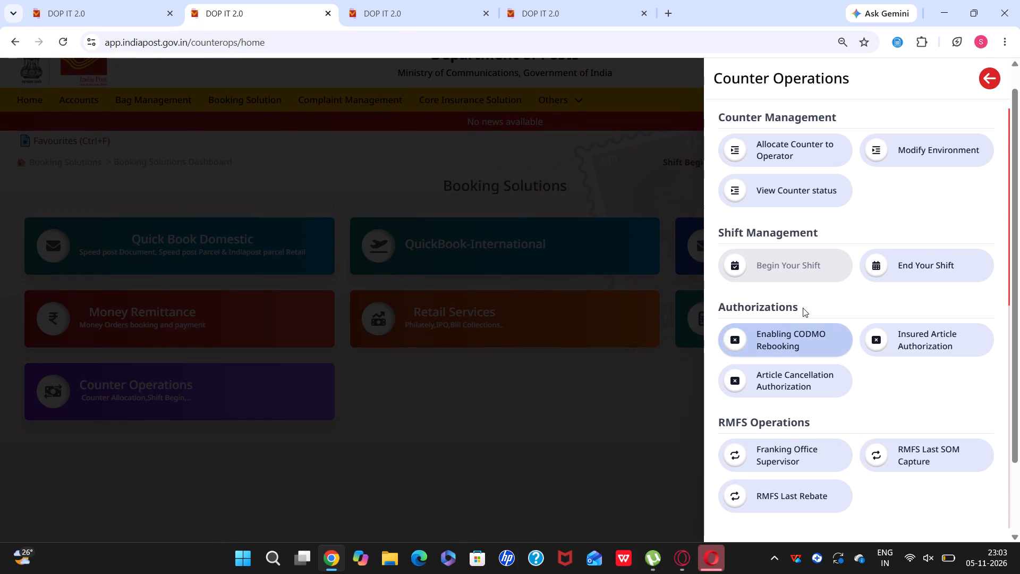
pyautogui.scroll(-2, 803, 308)
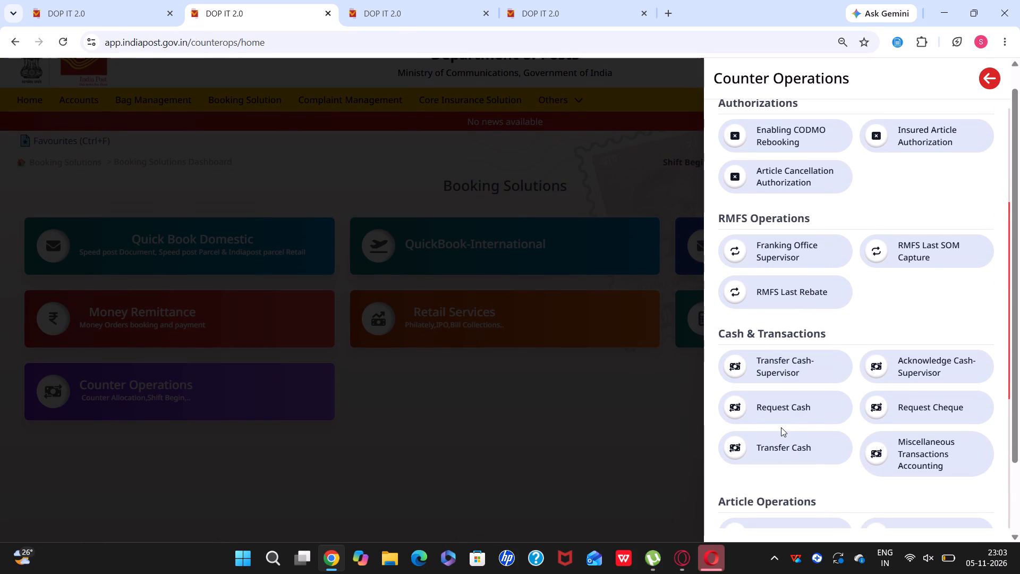
pyautogui.click(781, 415)
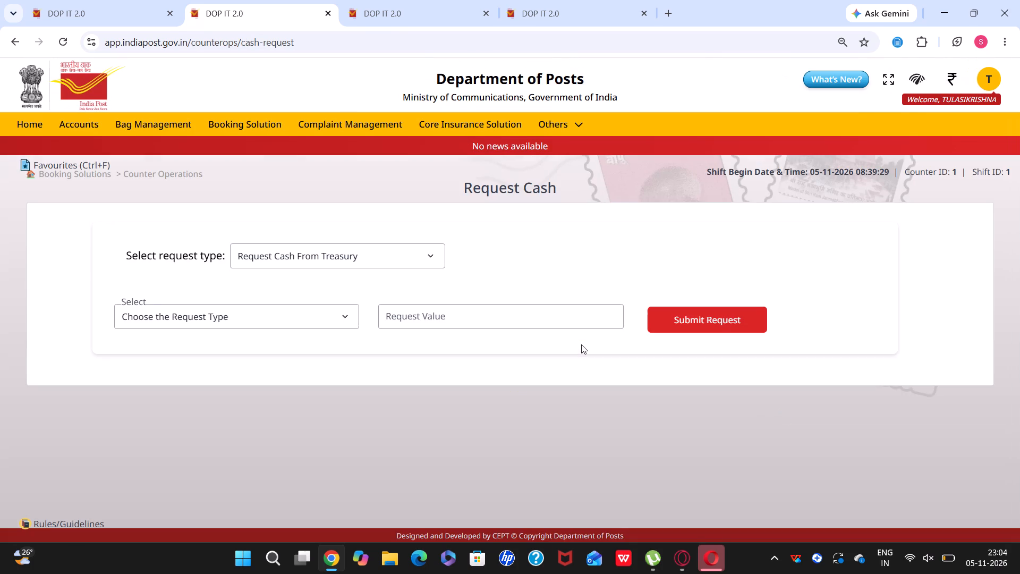
pyautogui.click(419, 259)
pyautogui.click(312, 300)
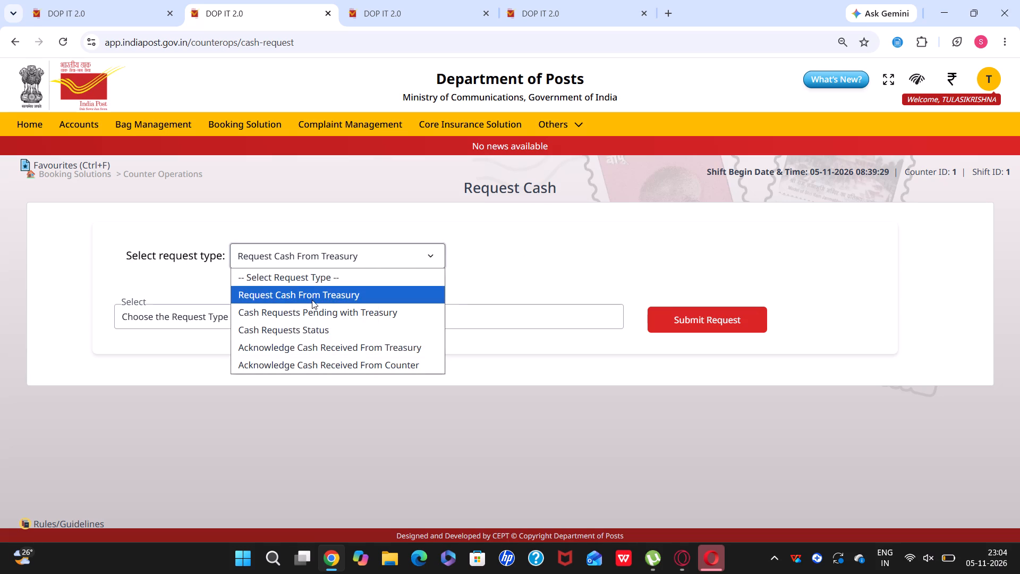
pyautogui.click(286, 305)
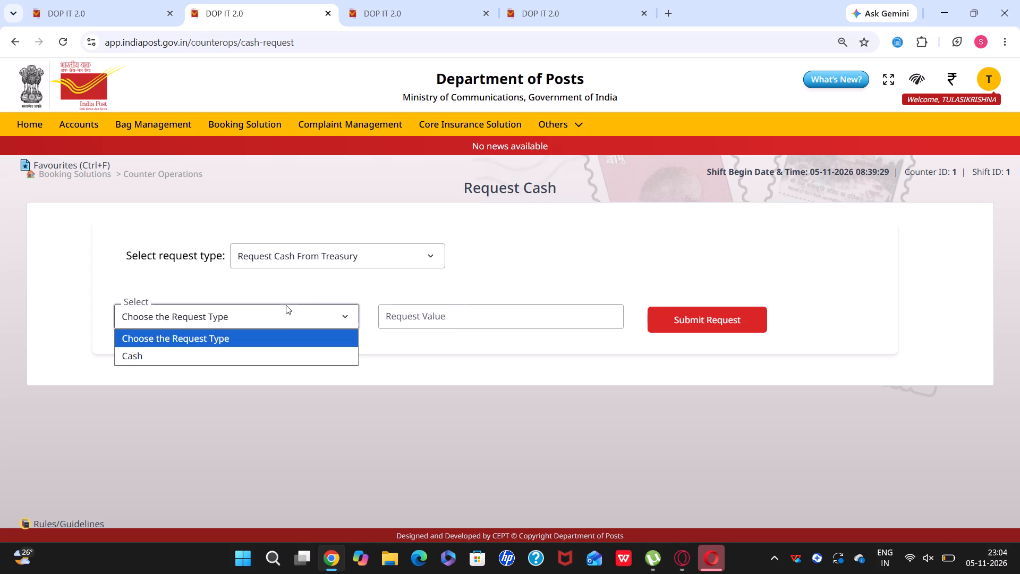
pyautogui.click(276, 352)
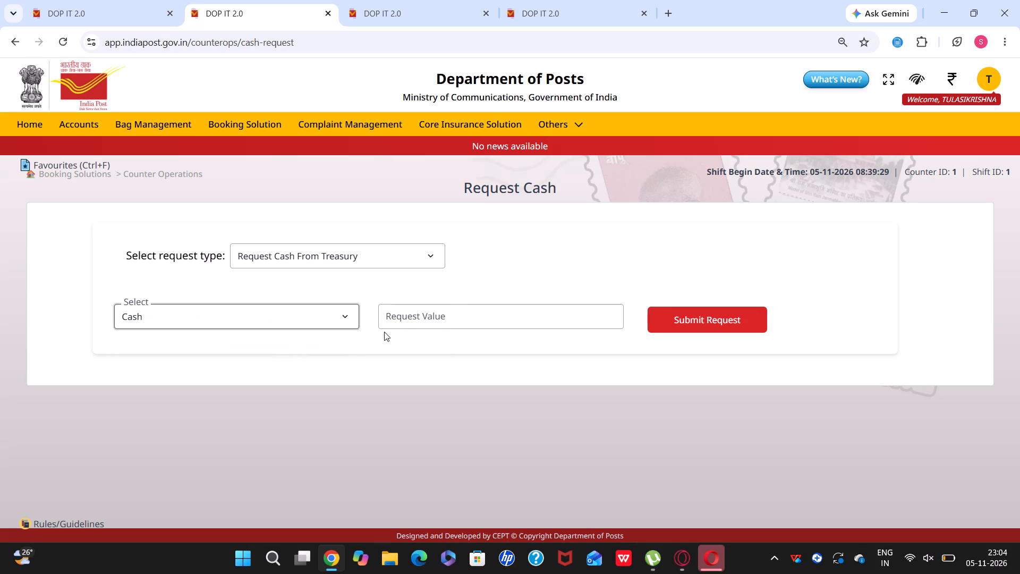
pyautogui.click(410, 325)
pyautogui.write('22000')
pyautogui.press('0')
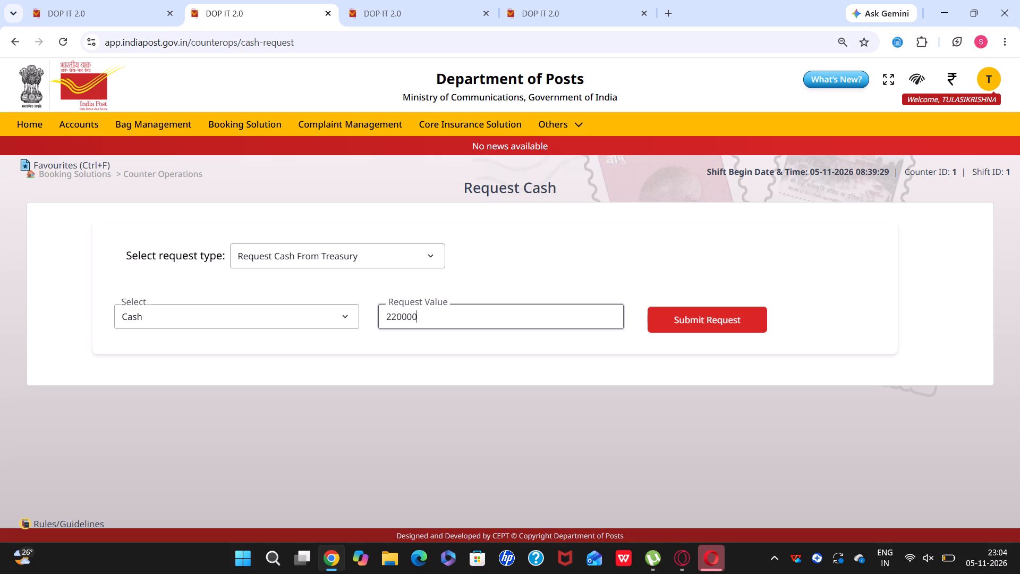
pyautogui.click(673, 327)
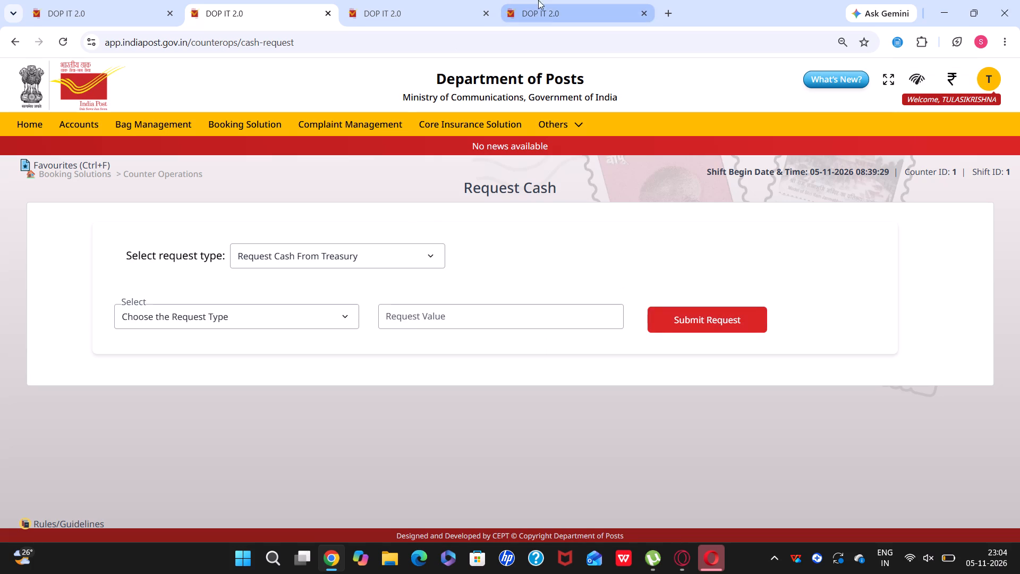
# Process Counter 1's pending cash request in Treasury, entering 220000 coins of denomination 1, and confirm the transaction.
pyautogui.click(551, 14)
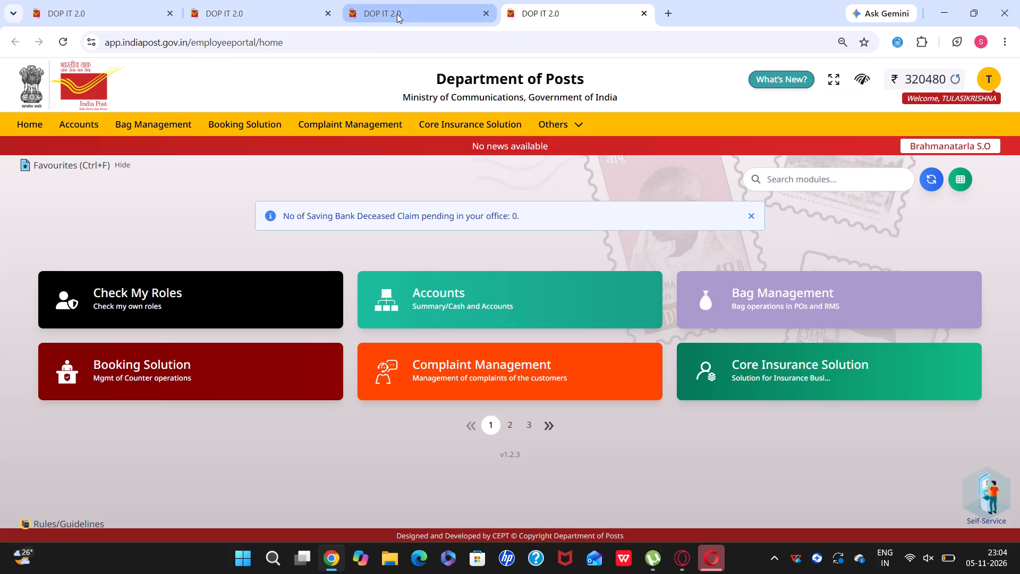
pyautogui.click(397, 14)
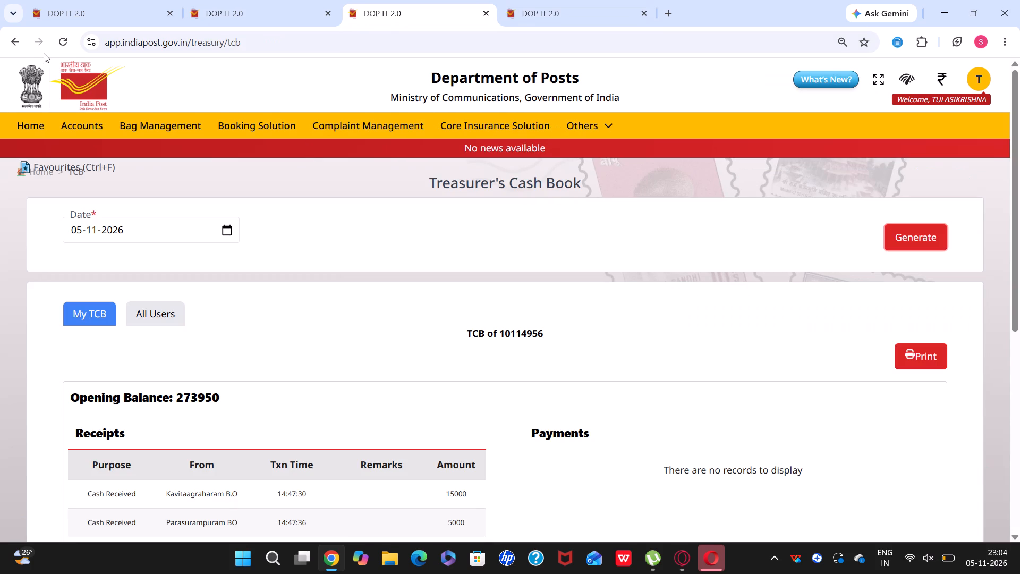
pyautogui.click(20, 40)
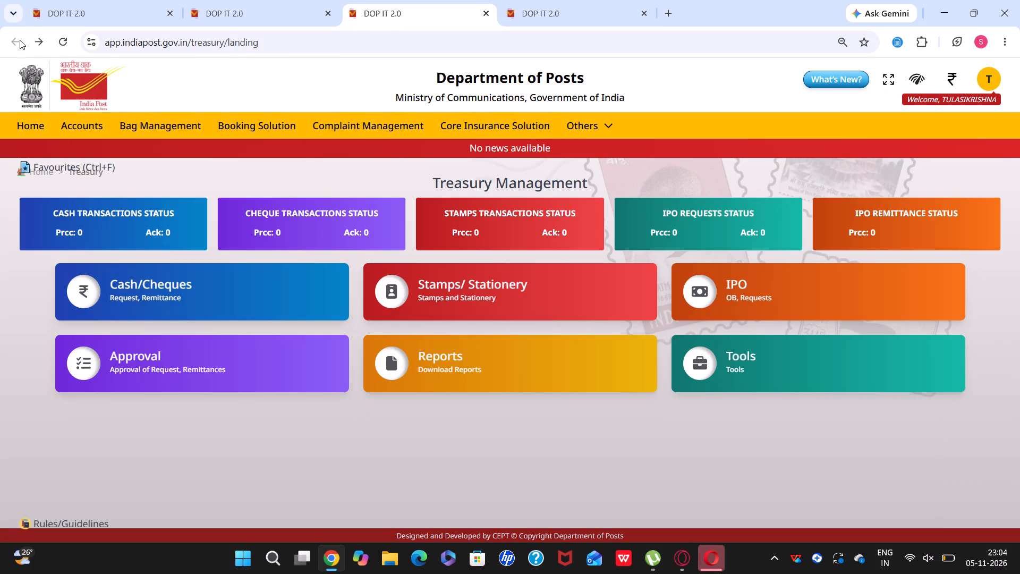
pyautogui.click(70, 234)
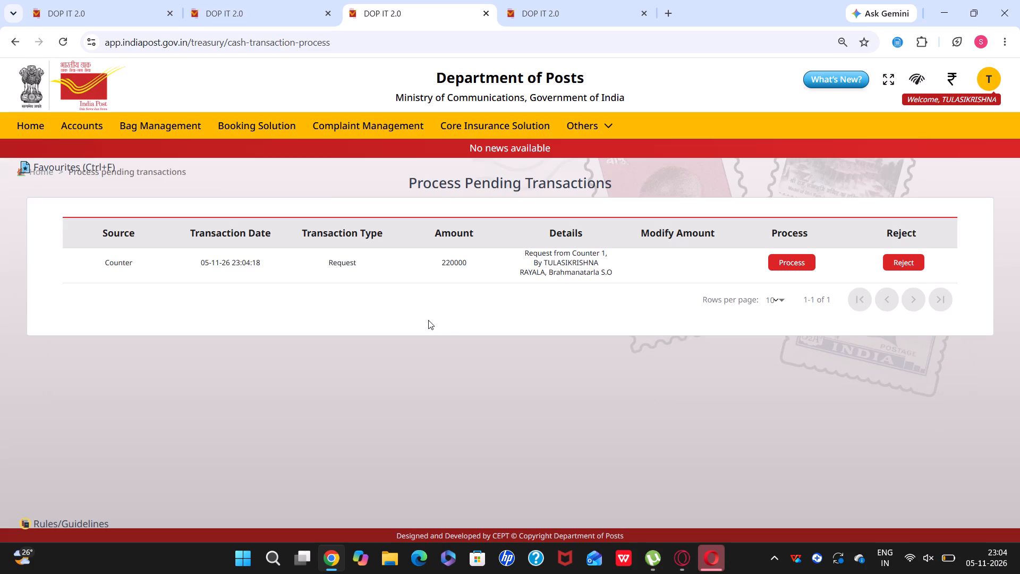
pyautogui.click(790, 265)
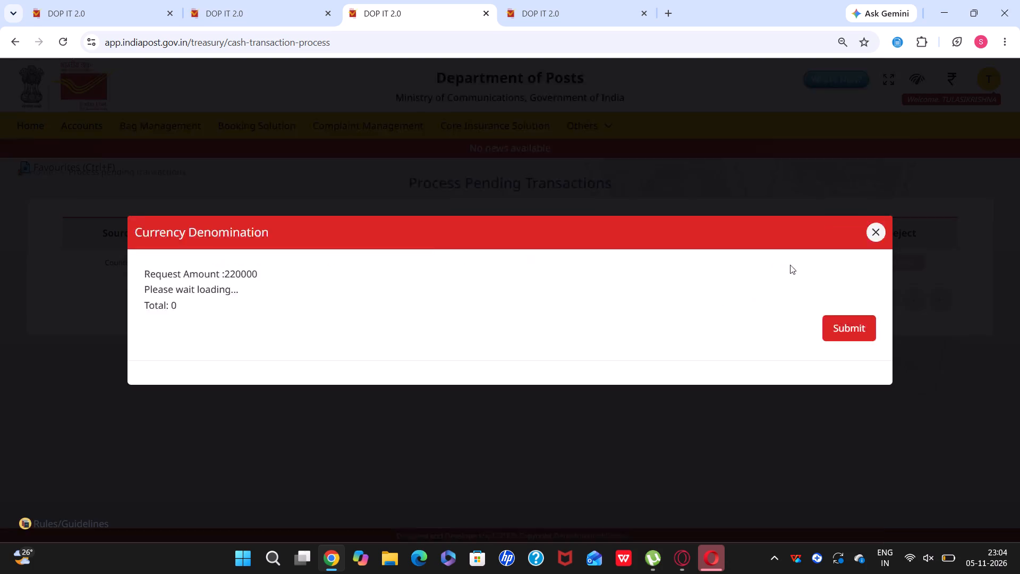
pyautogui.click(530, 327)
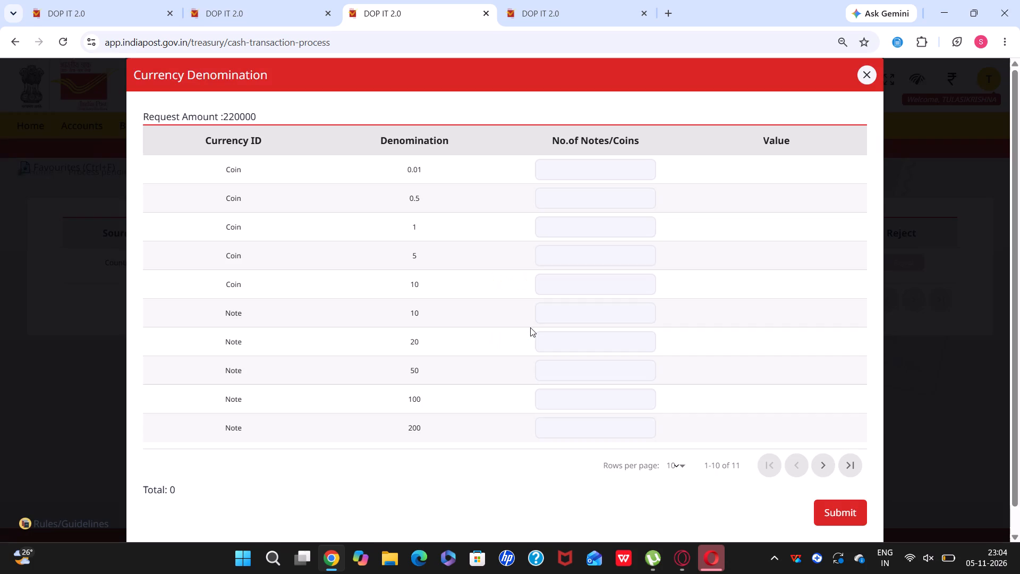
pyautogui.click(566, 231)
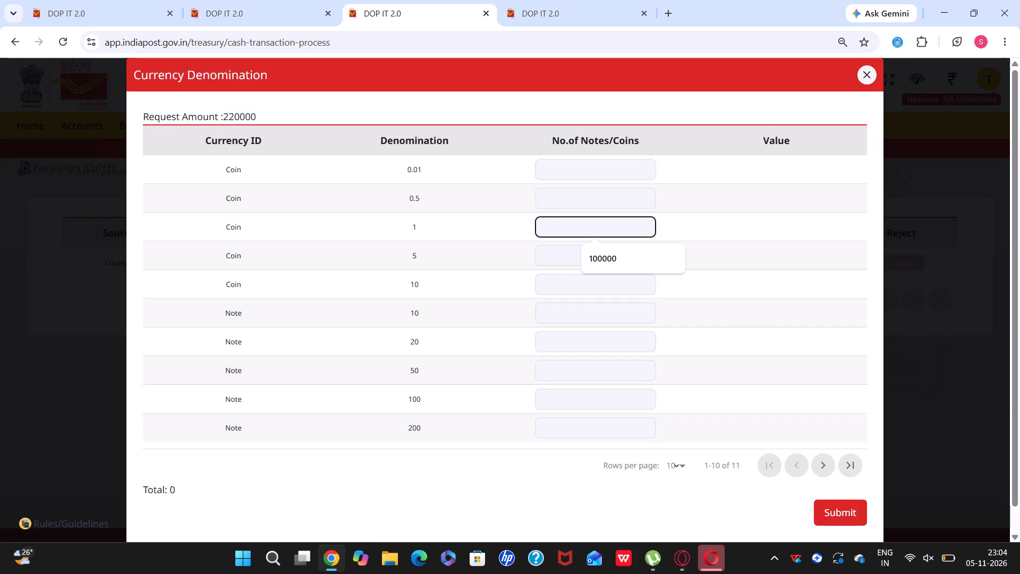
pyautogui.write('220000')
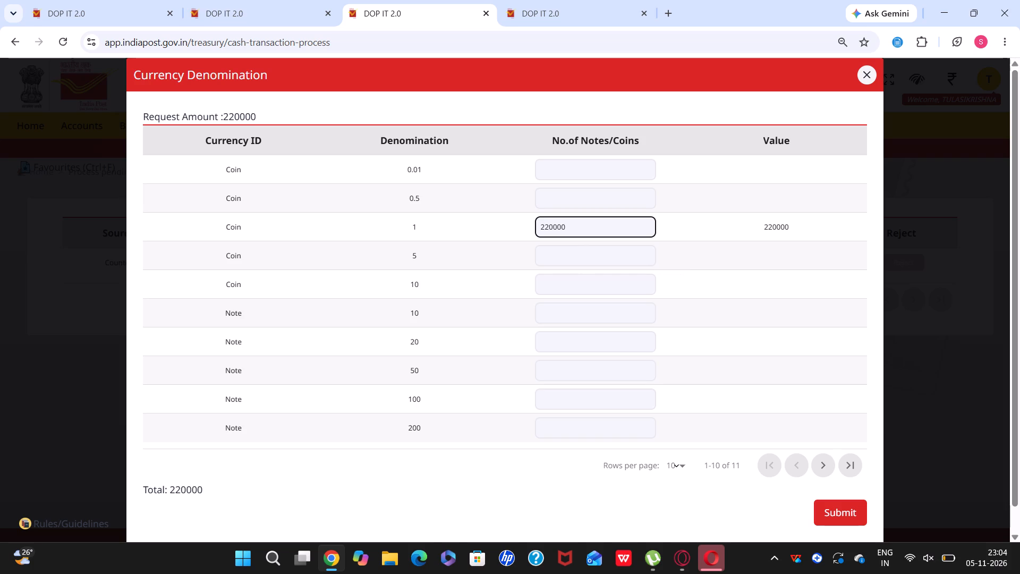
pyautogui.click(842, 511)
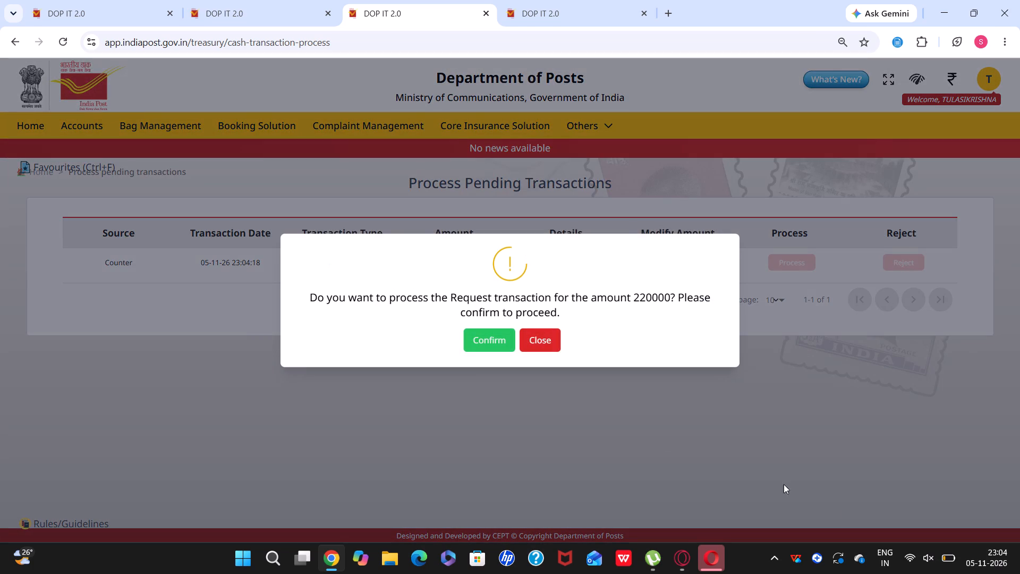
pyautogui.click(466, 334)
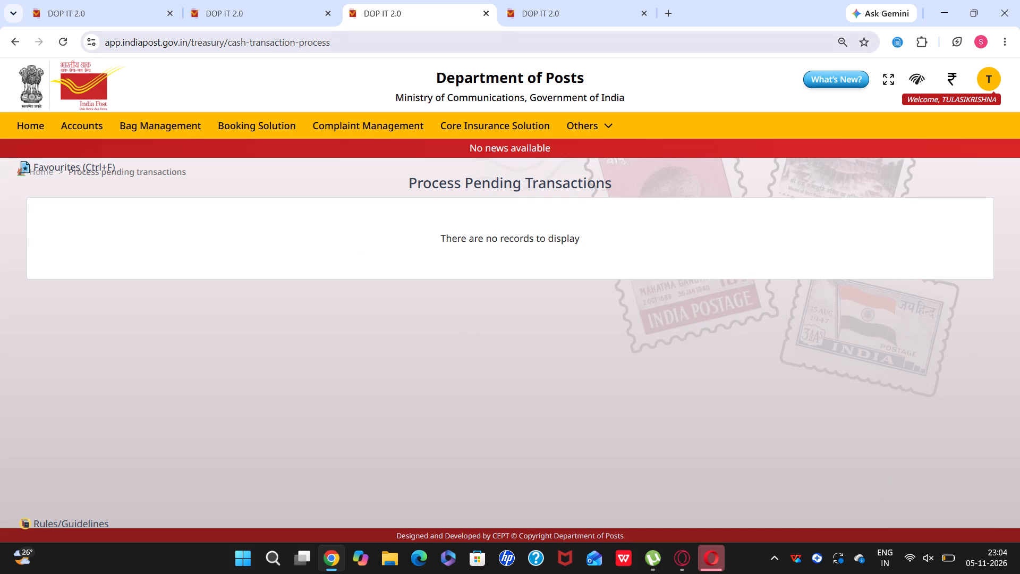
# Acknowledge at the counter the 220000 cash received from treasury, using the Request Cash page.
pyautogui.click(223, 6)
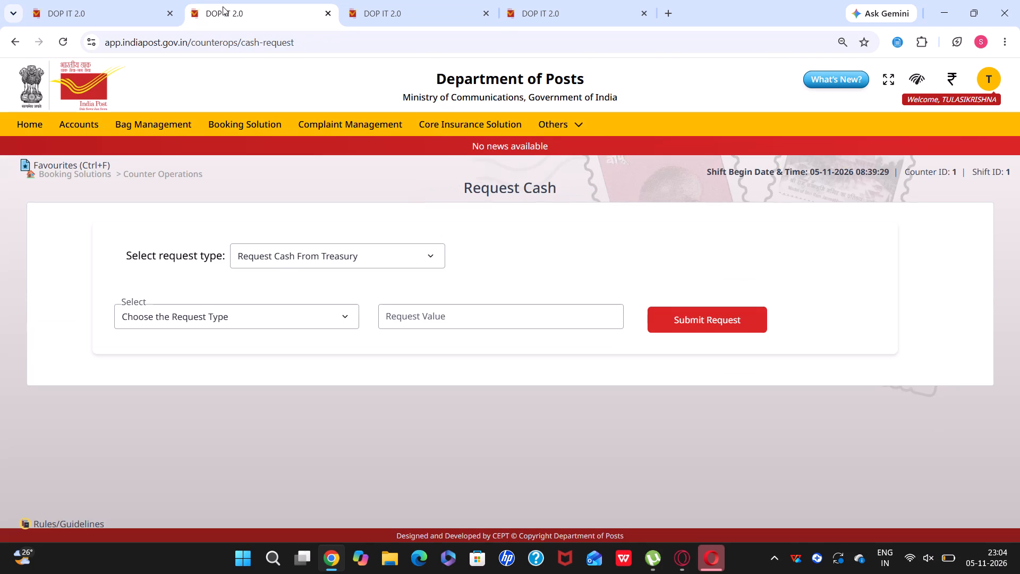
pyautogui.click(282, 268)
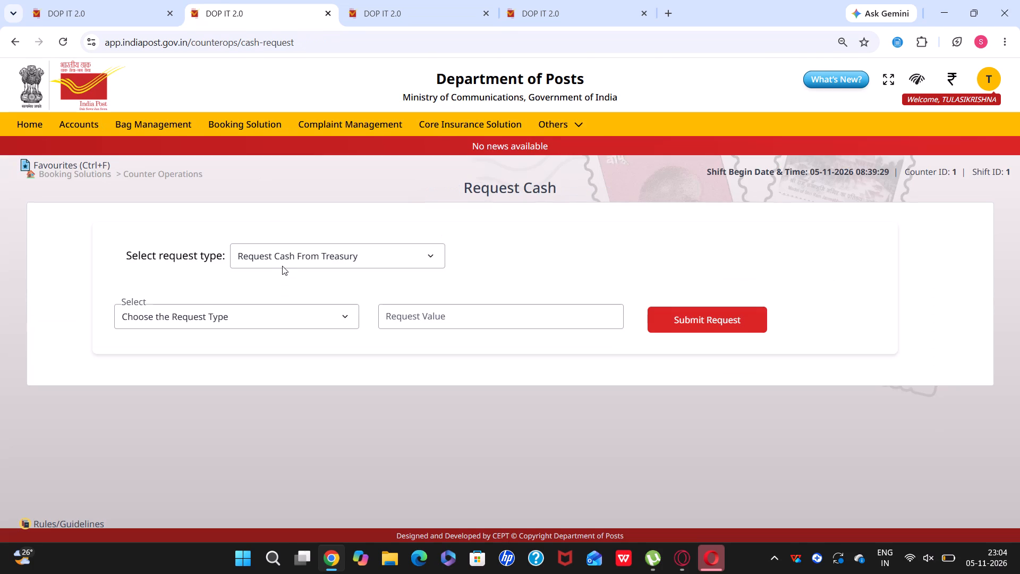
pyautogui.click(282, 266)
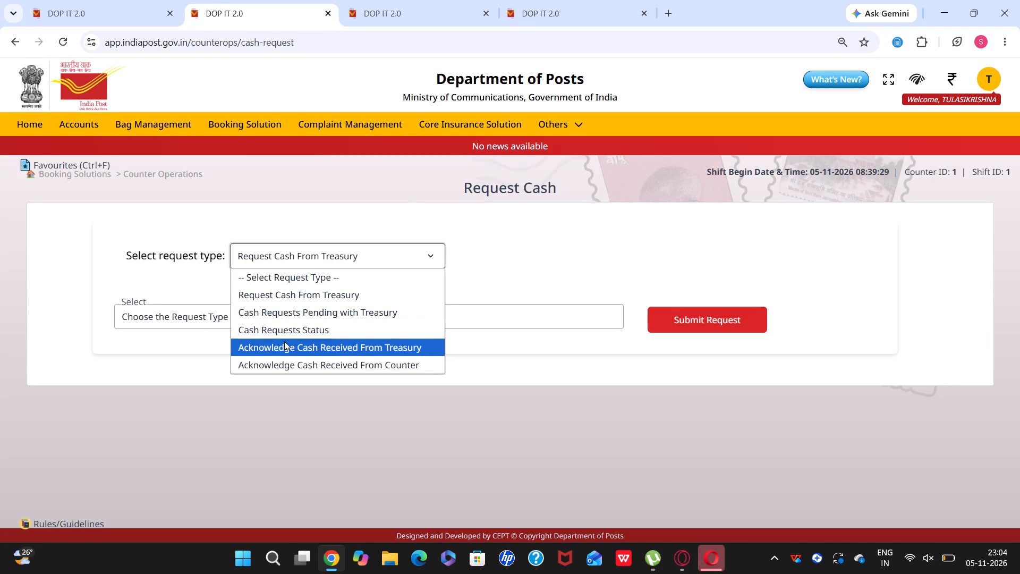
pyautogui.click(284, 341)
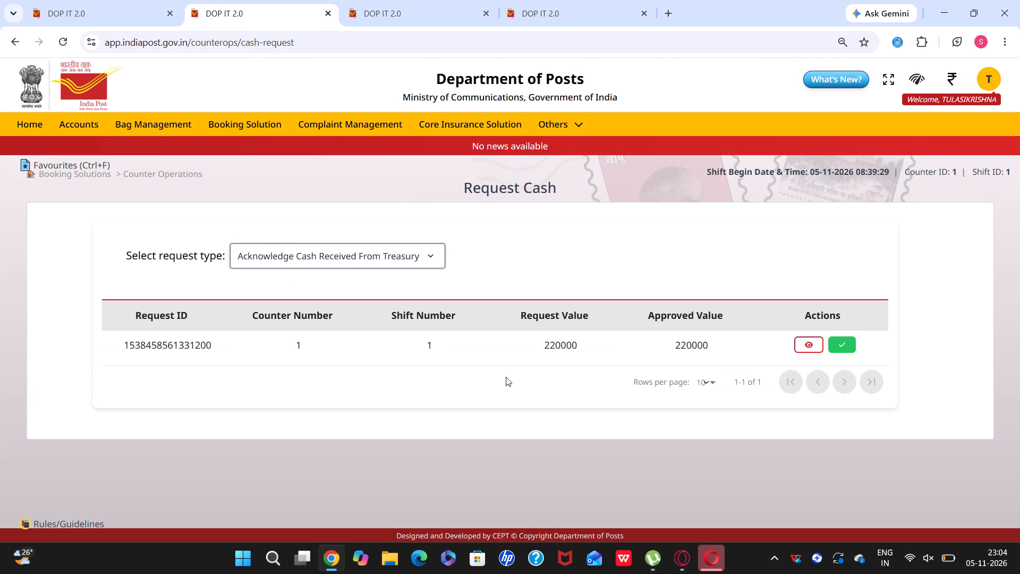
pyautogui.click(833, 341)
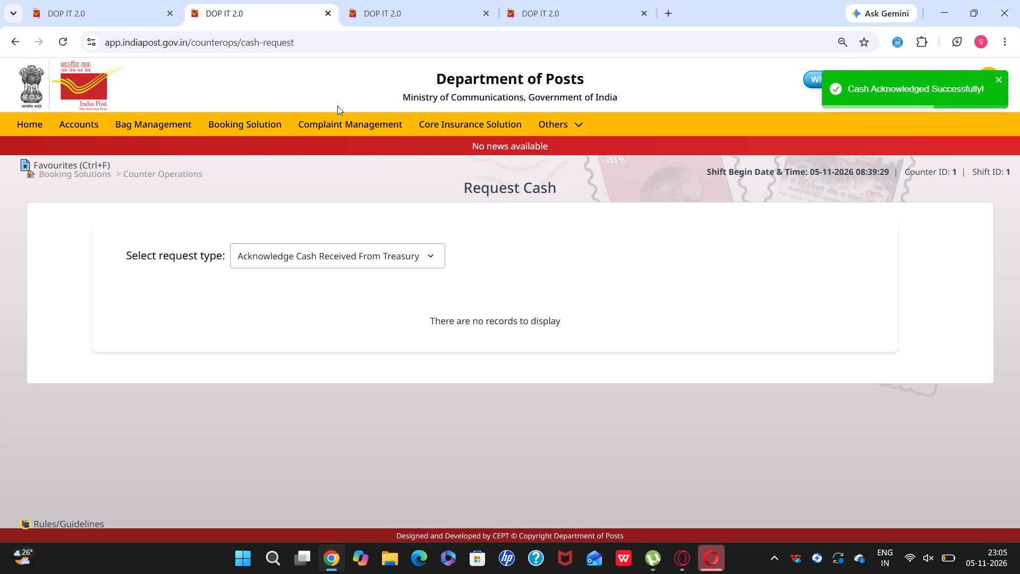
# Start a Miscellaneous Transactions Accounting entry in Counter Operations with type Wallet Adjustments and description Wallet Adjustment_Payments - (Payment Side - Positive).
pyautogui.click(124, 18)
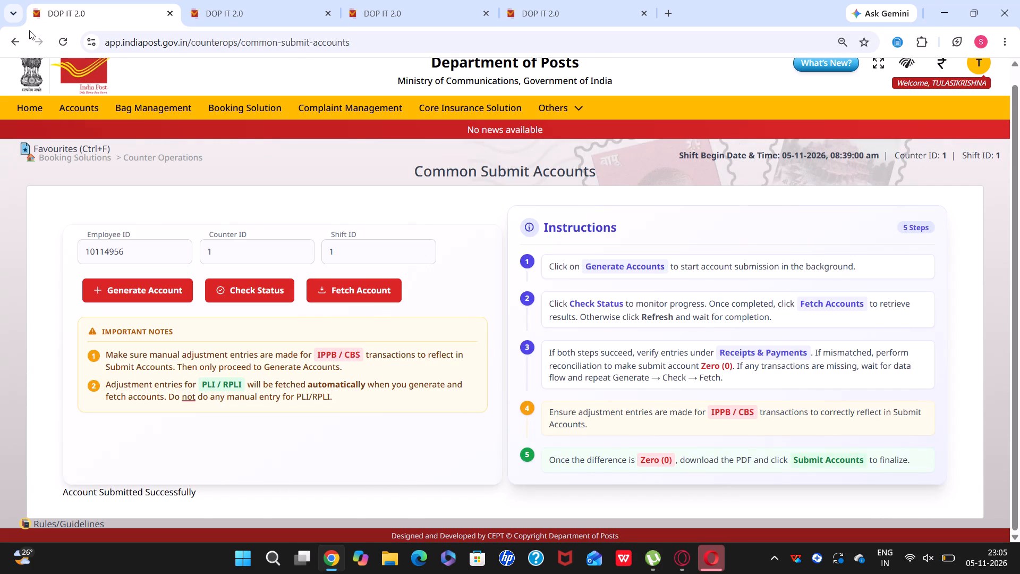
pyautogui.click(11, 43)
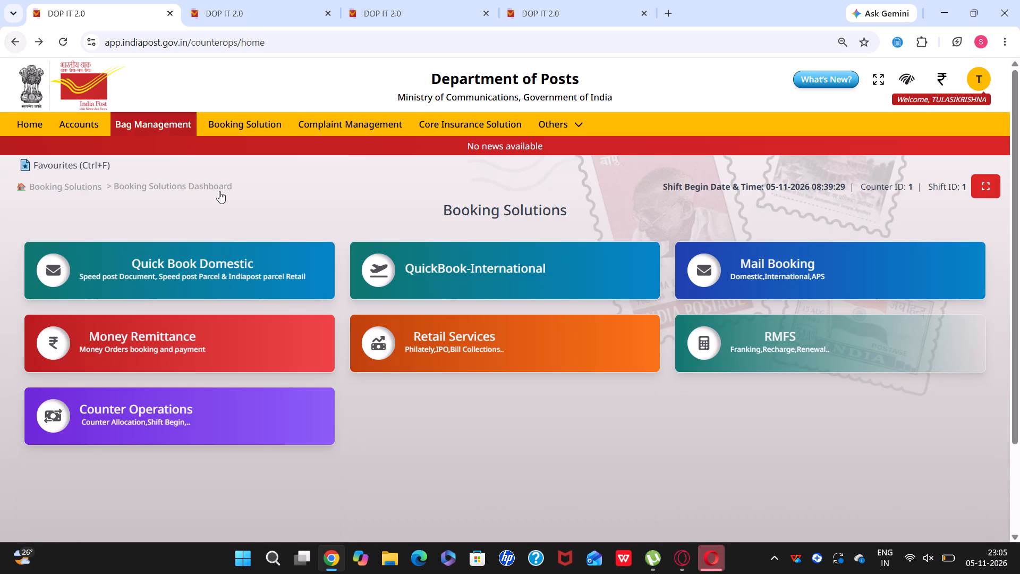
pyautogui.click(208, 424)
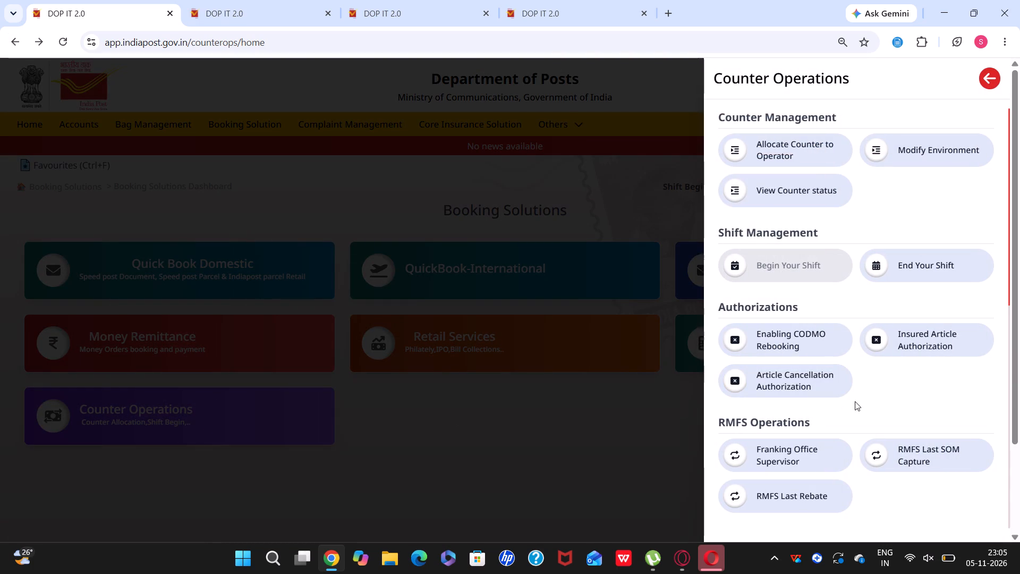
pyautogui.scroll(-1, 855, 401)
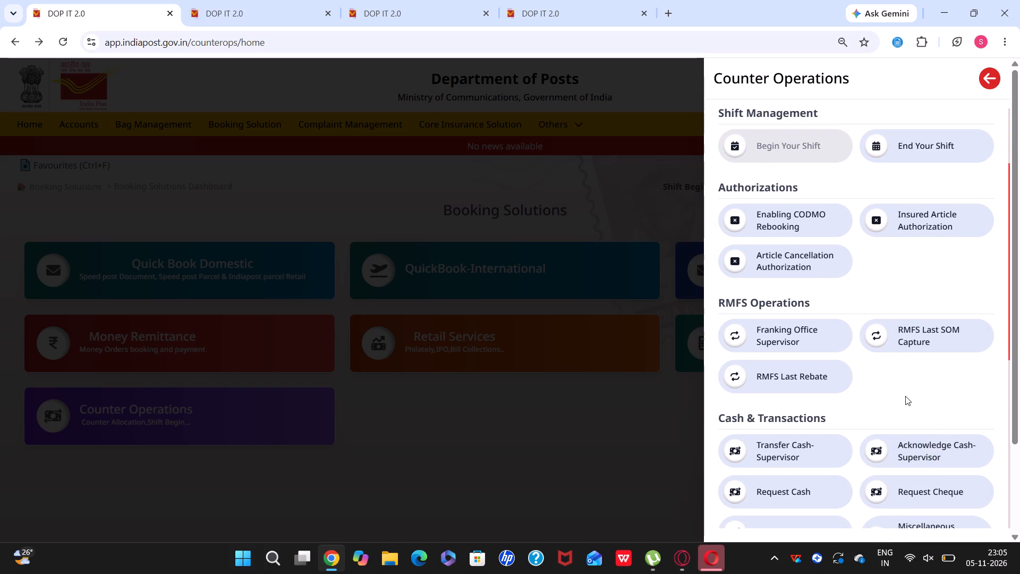
pyautogui.scroll(-1, 905, 396)
pyautogui.click(915, 353)
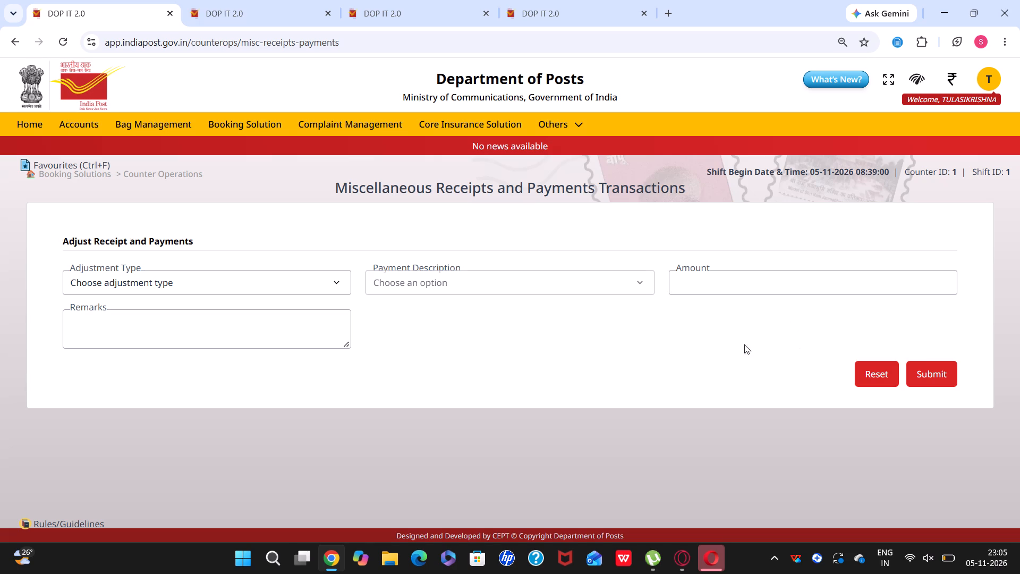
pyautogui.click(563, 291)
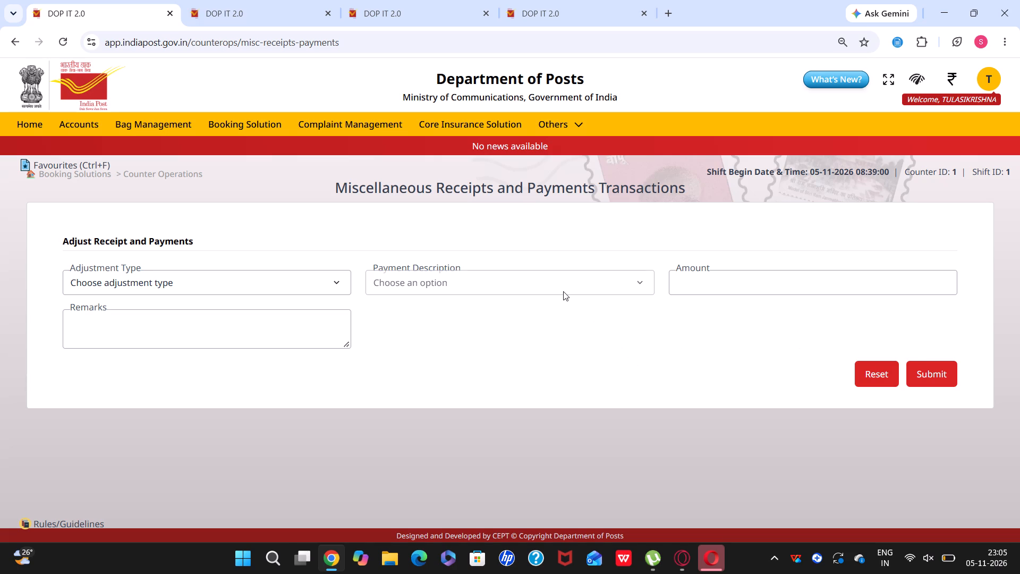
pyautogui.click(563, 284)
pyautogui.moveTo(563, 284); pyautogui.dragTo(345, 305)
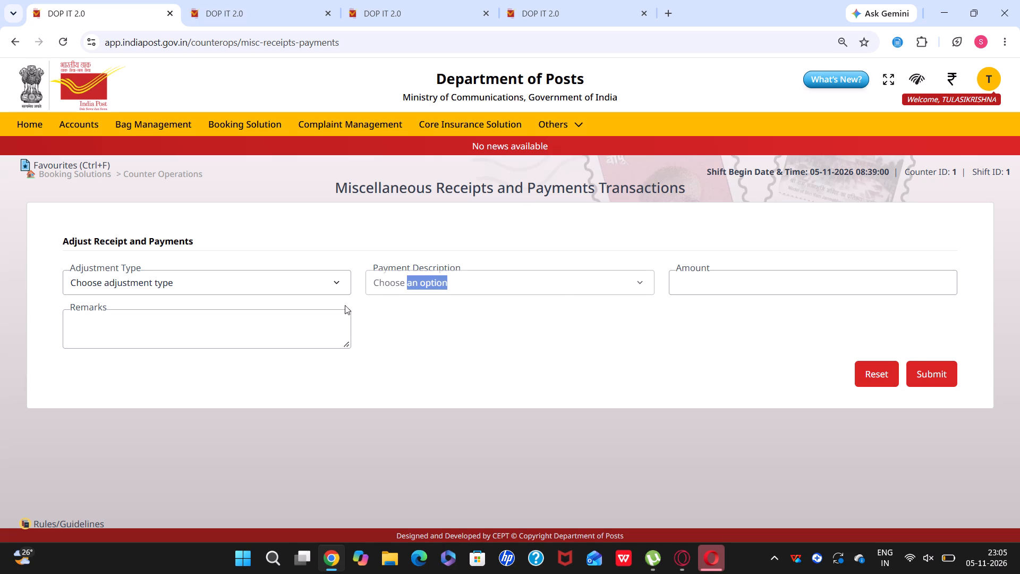
pyautogui.moveTo(345, 305); pyautogui.dragTo(294, 311)
pyautogui.click(295, 281)
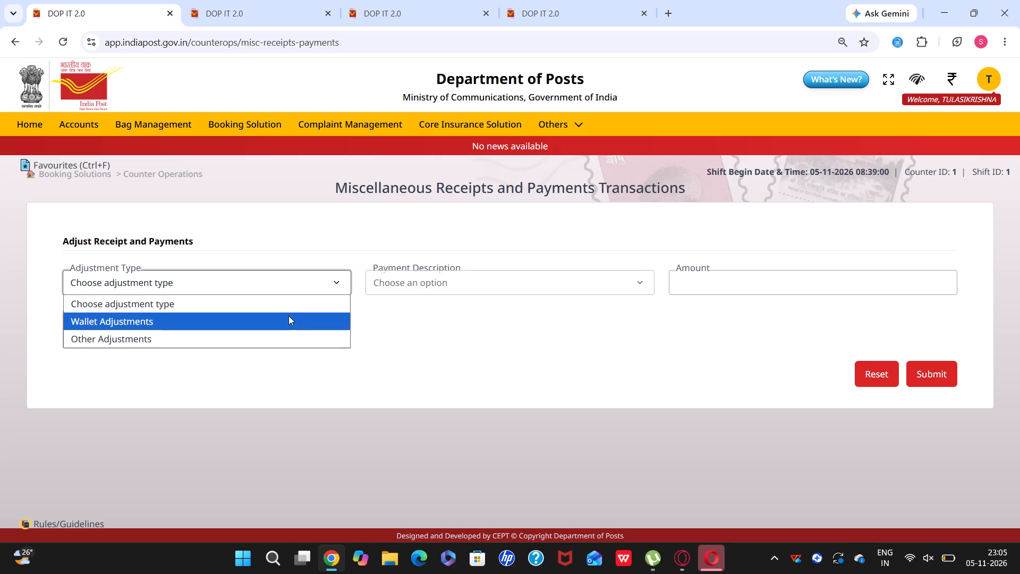
pyautogui.click(288, 320)
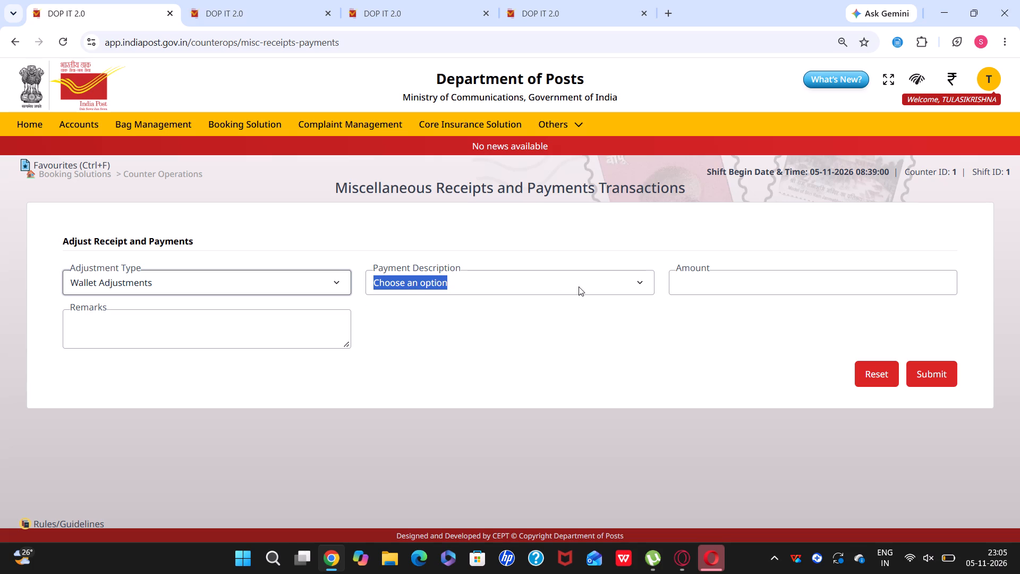
pyautogui.click(584, 285)
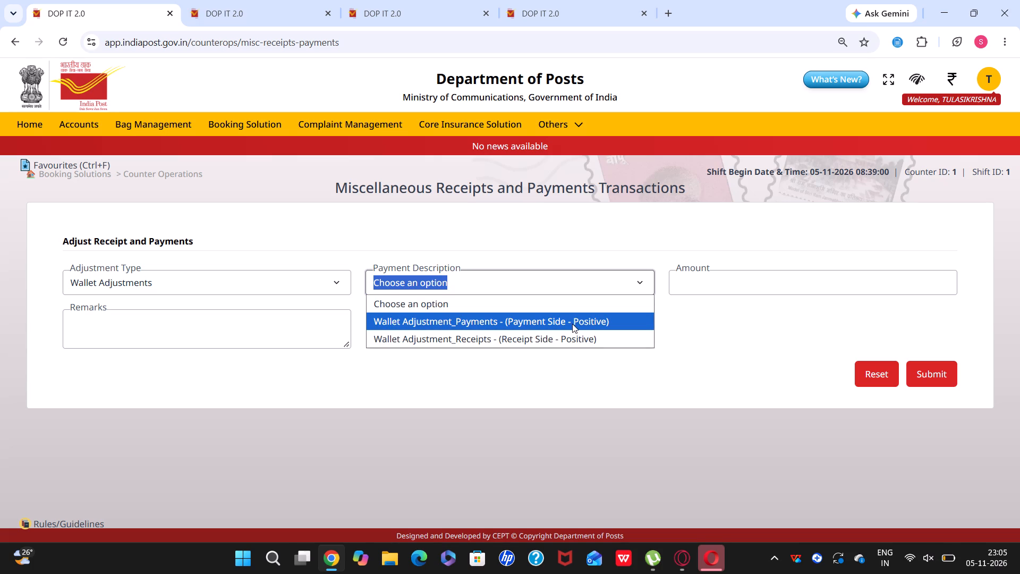
pyautogui.click(575, 319)
# Enter the amount 216000 and the remarks "fin receipts", and submit the wallet adjustment.
pyautogui.click(730, 282)
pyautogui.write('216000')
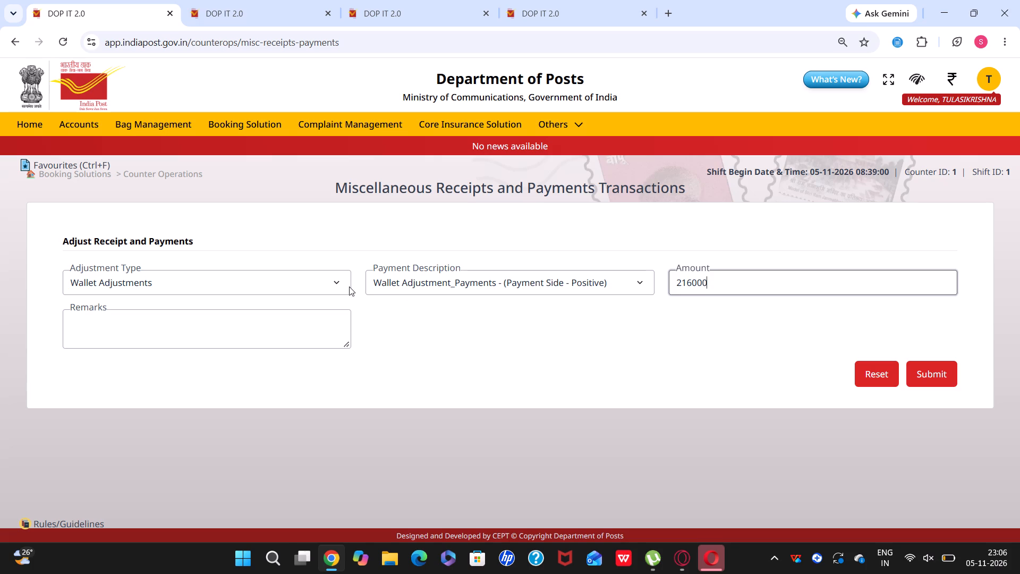
pyautogui.click(321, 316)
pyautogui.write('fin r')
pyautogui.press('e')
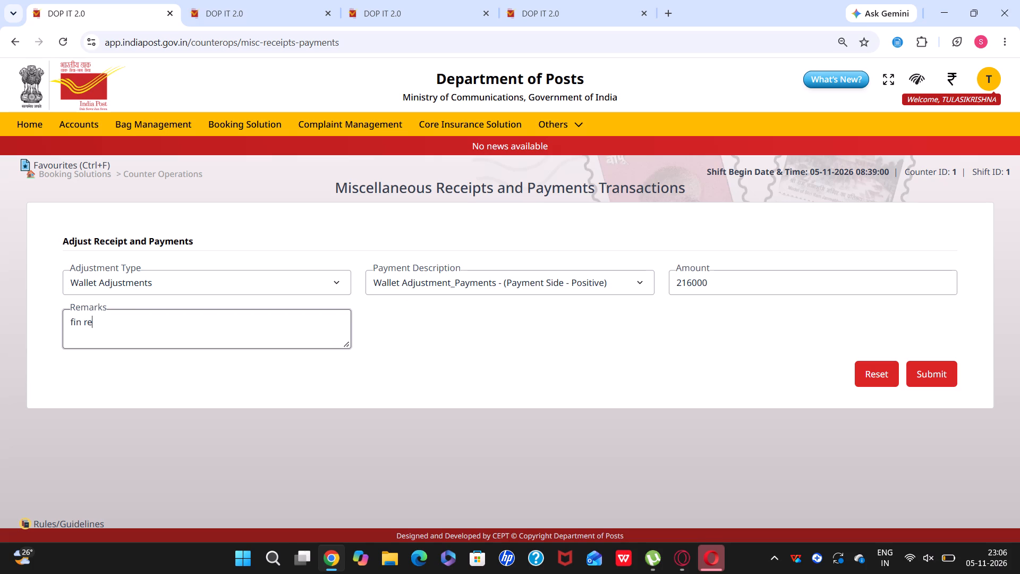
pyautogui.write('ce')
pyautogui.write('ipts')
pyautogui.click(938, 374)
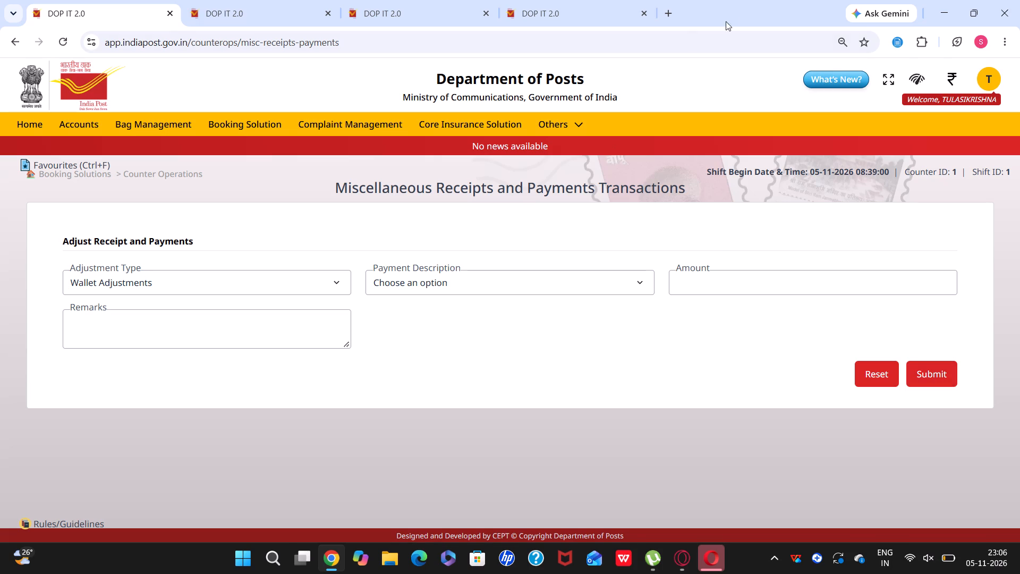
# Refresh the wallet balance on the portal home page.
pyautogui.click(597, 12)
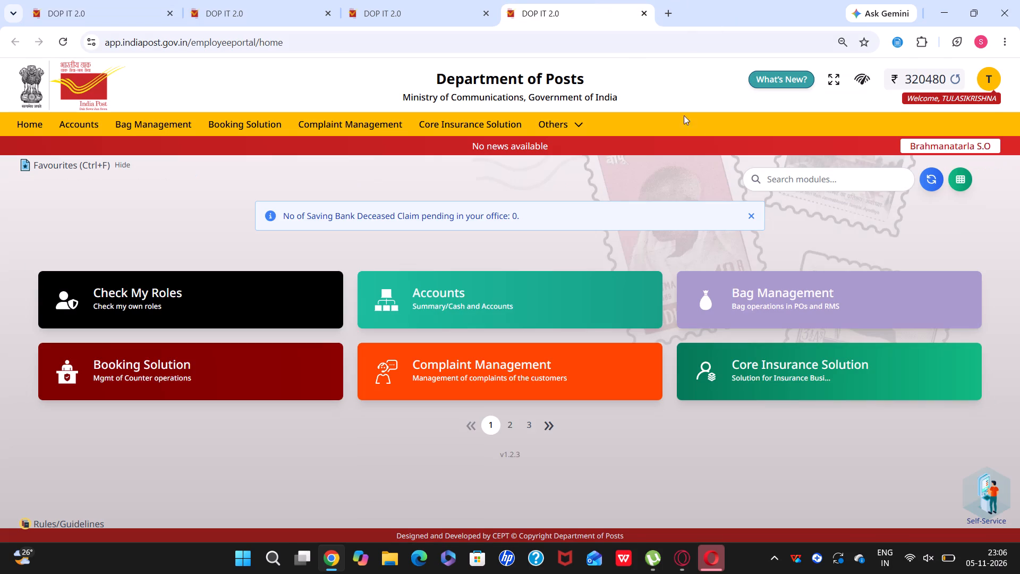
pyautogui.click(958, 77)
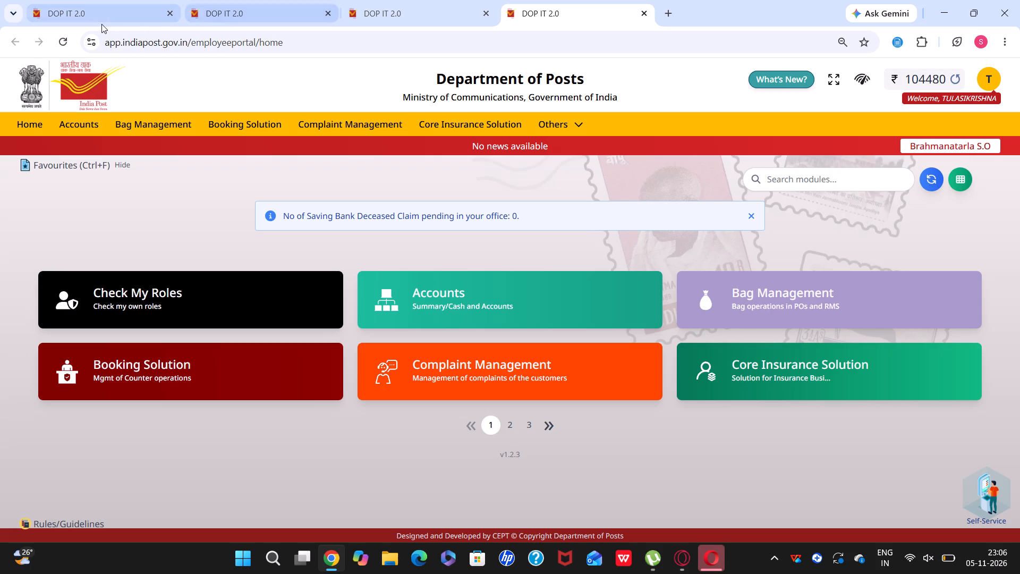
# Set up a Counter to Treasury cash transfer in Counter Operations with a transfer value of 4000.
pyautogui.click(104, 9)
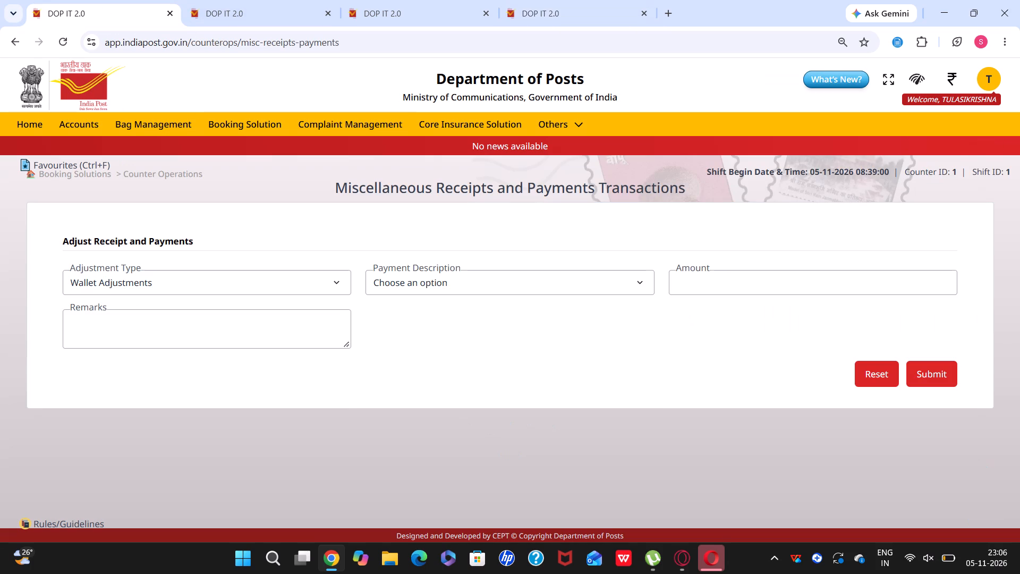
pyautogui.click(7, 50)
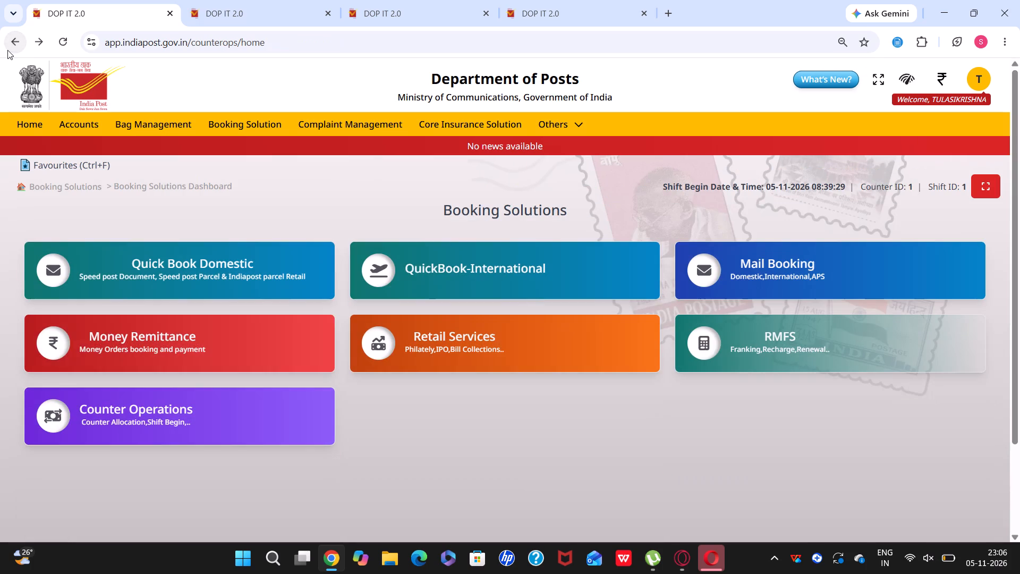
pyautogui.click(143, 428)
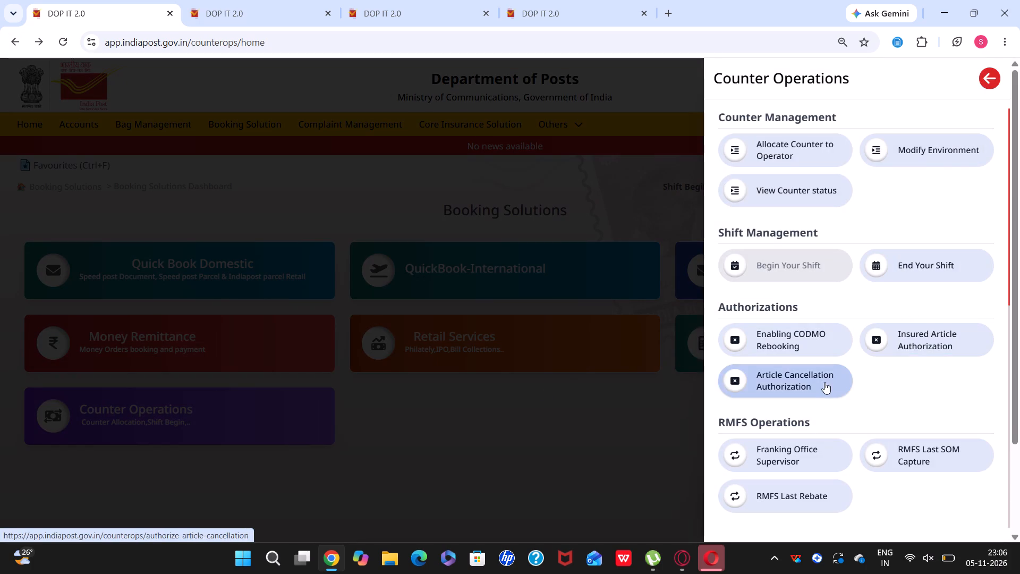
pyautogui.scroll(-2, 824, 382)
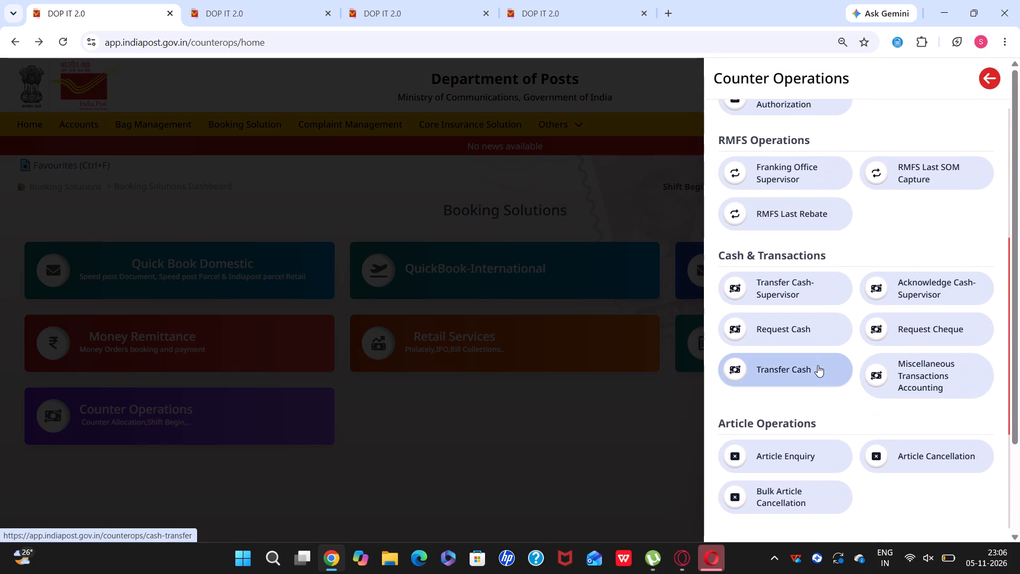
pyautogui.click(812, 358)
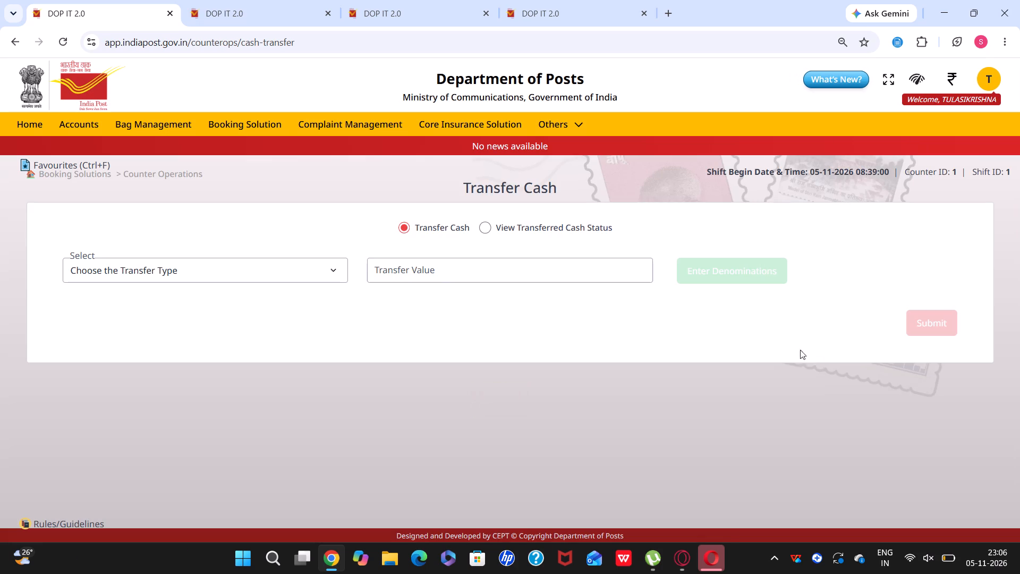
pyautogui.click(317, 267)
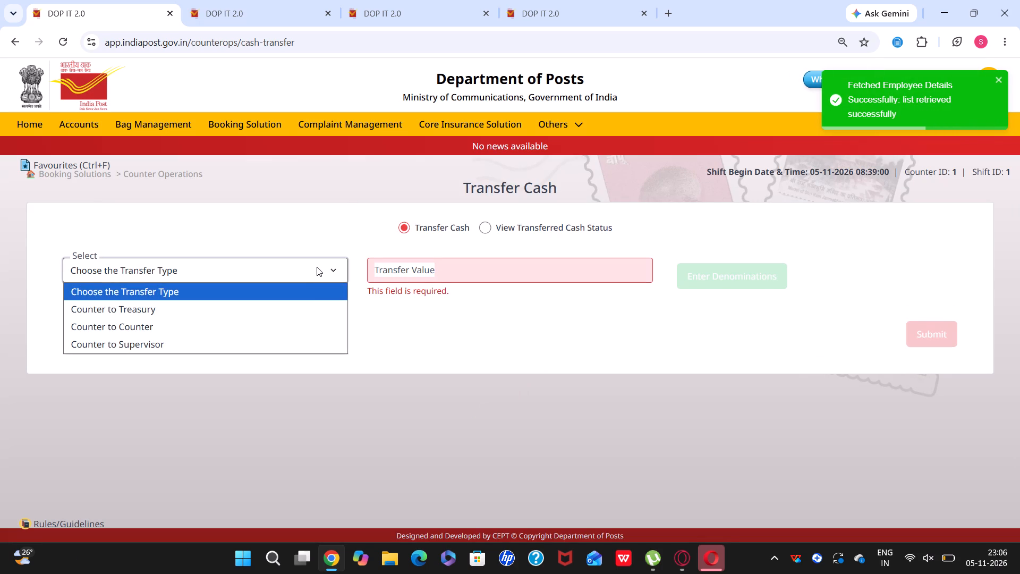
pyautogui.click(309, 305)
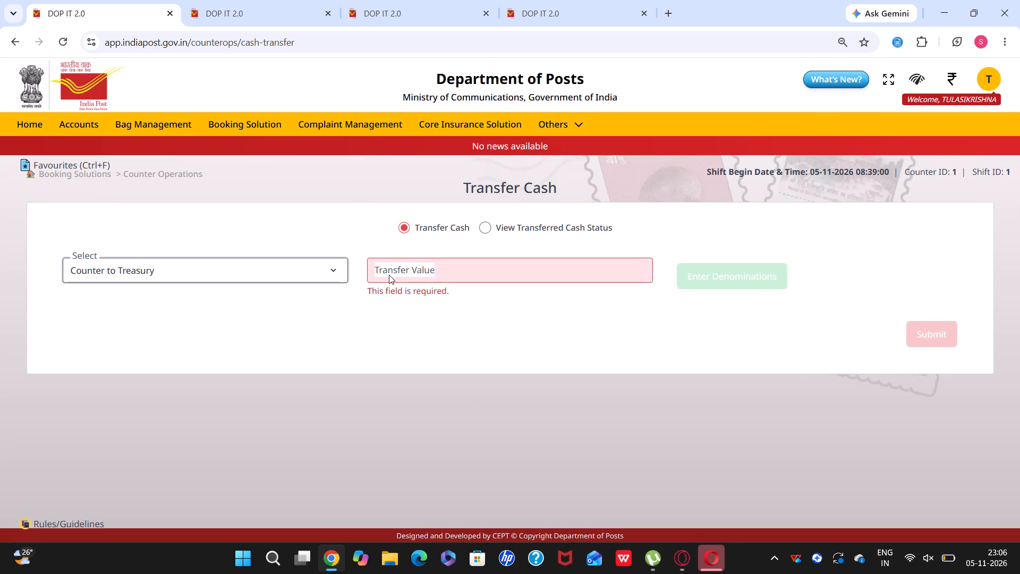
pyautogui.click(389, 275)
pyautogui.write('4000')
# Enter 4000 coins of denomination 1 for the transfer and submit it to the treasury.
pyautogui.click(676, 277)
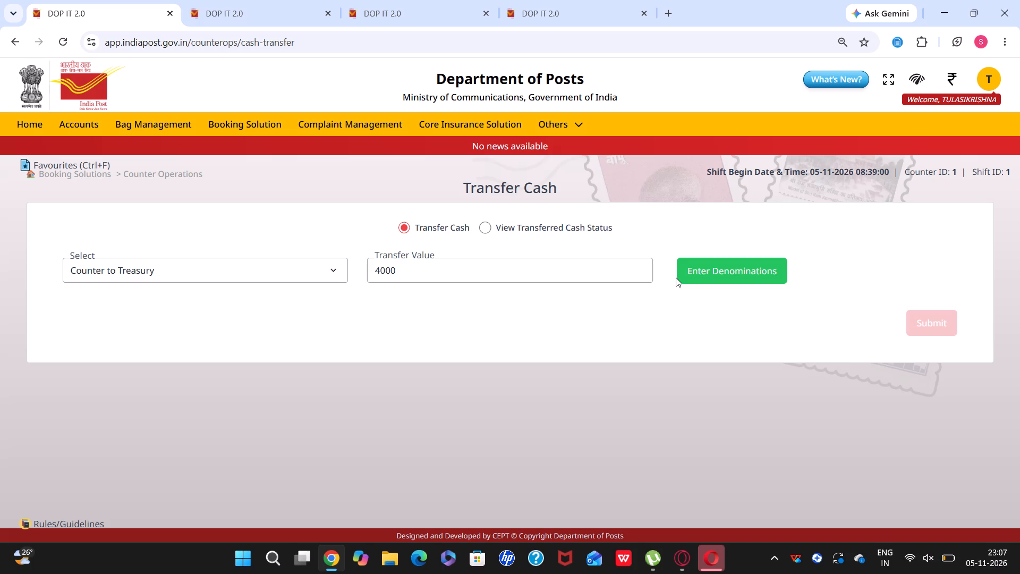
pyautogui.click(688, 275)
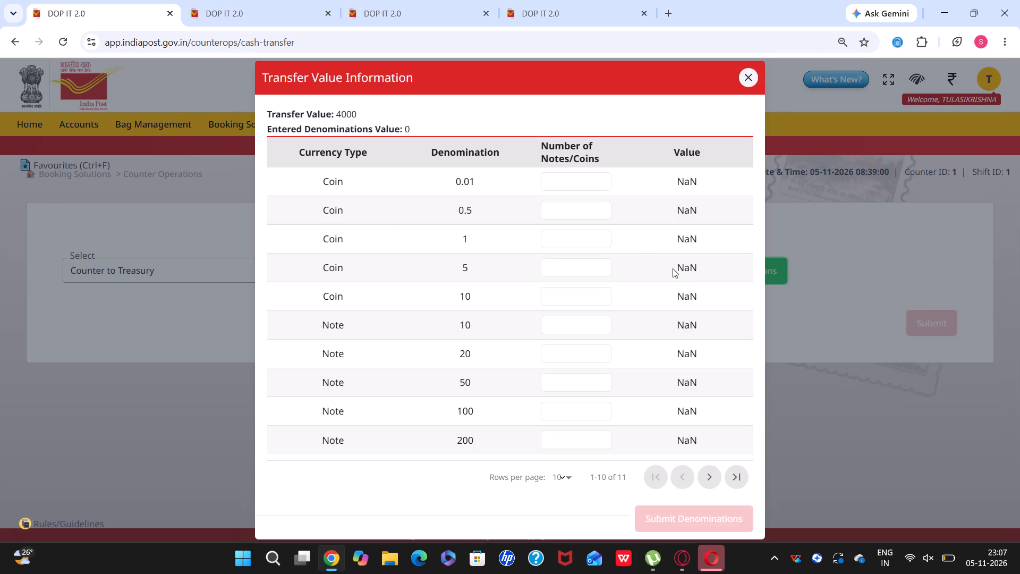
pyautogui.click(549, 234)
pyautogui.write('4000')
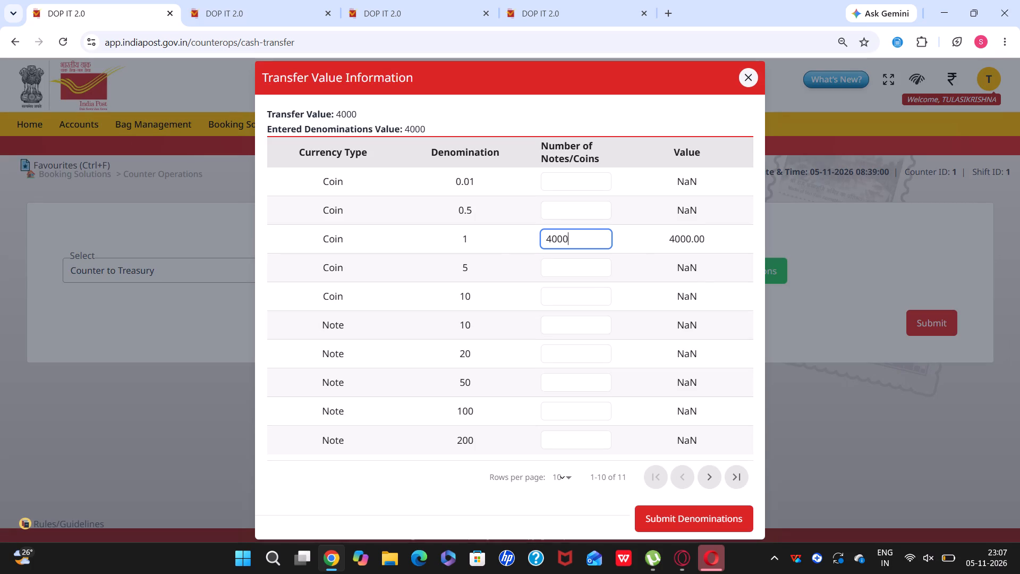
pyautogui.click(691, 524)
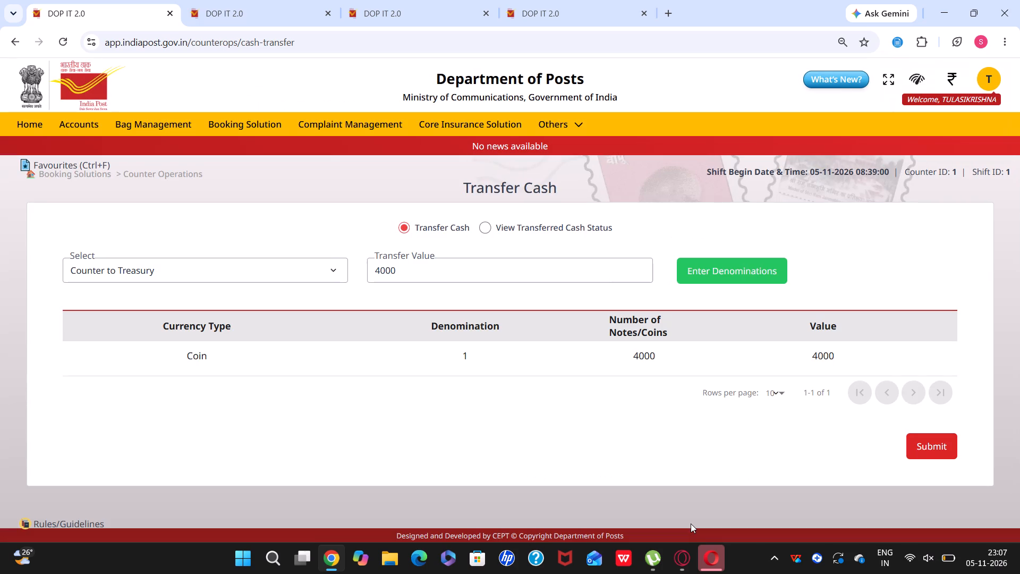
pyautogui.click(911, 445)
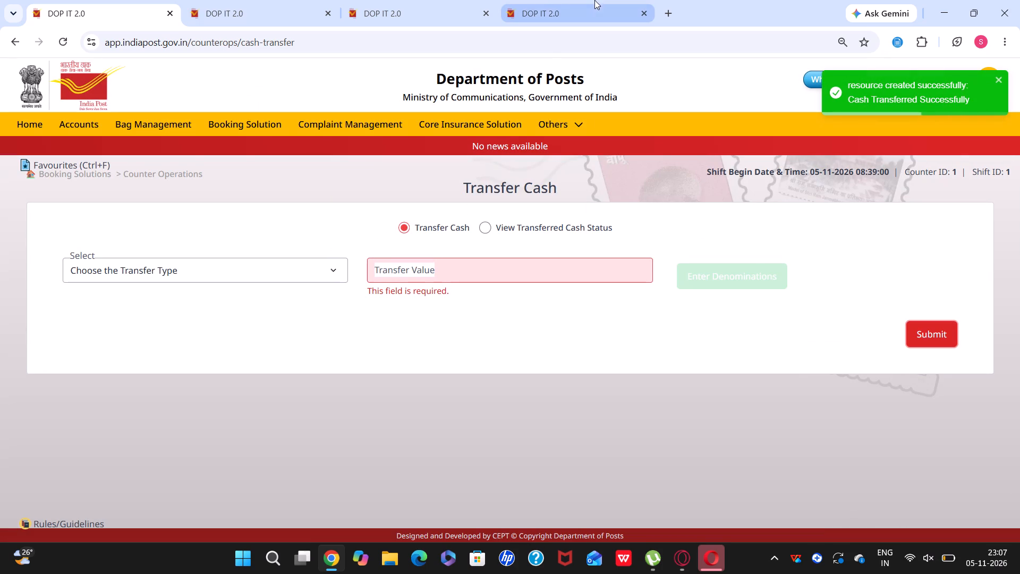
# Process the pending 4000 remittance from Counter 1 in the treasury's pending cash transactions and confirm it.
pyautogui.click(539, 6)
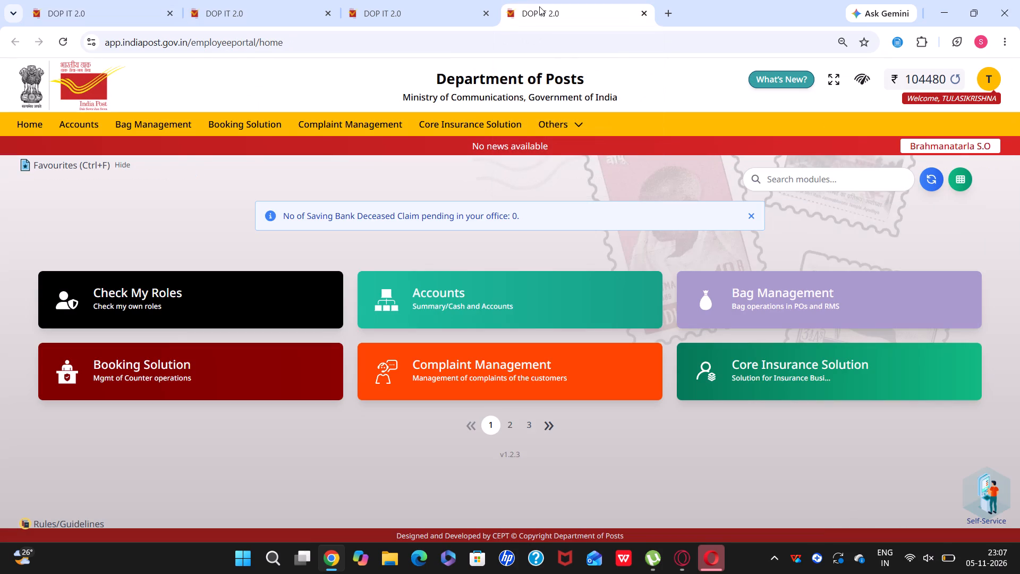
pyautogui.click(258, 22)
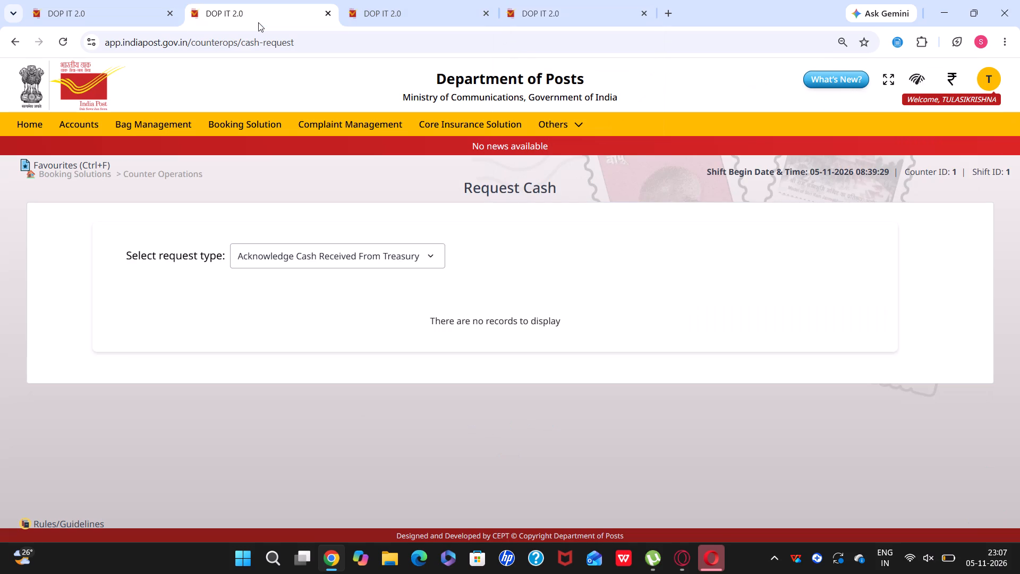
pyautogui.moveTo(394, 24); pyautogui.dragTo(396, 13)
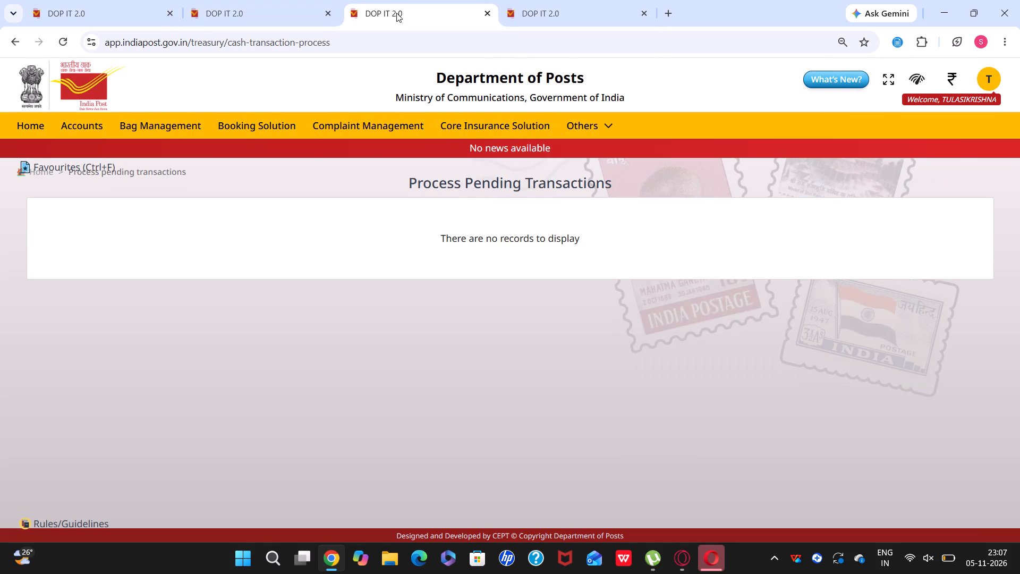
pyautogui.click(20, 38)
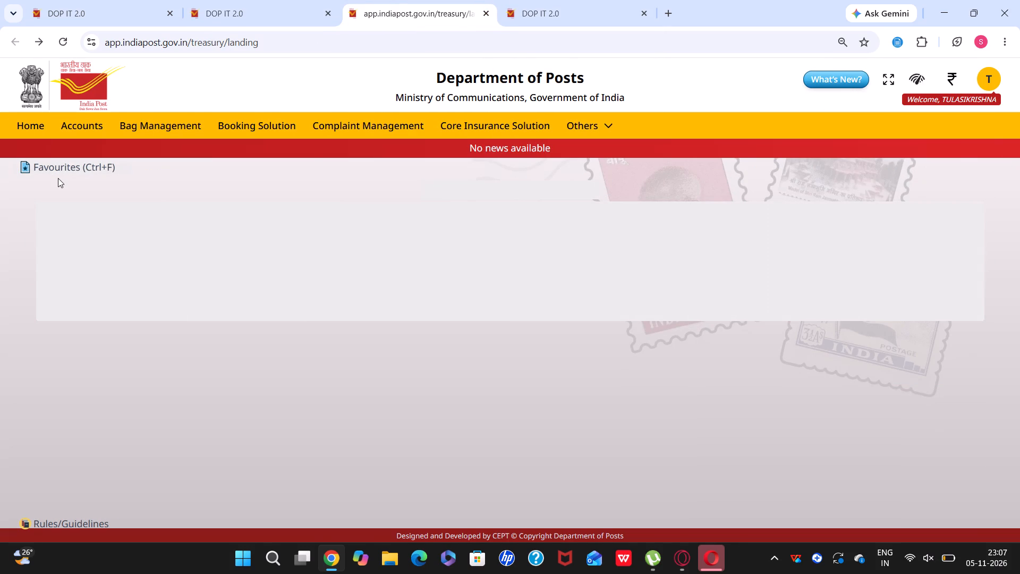
pyautogui.click(58, 229)
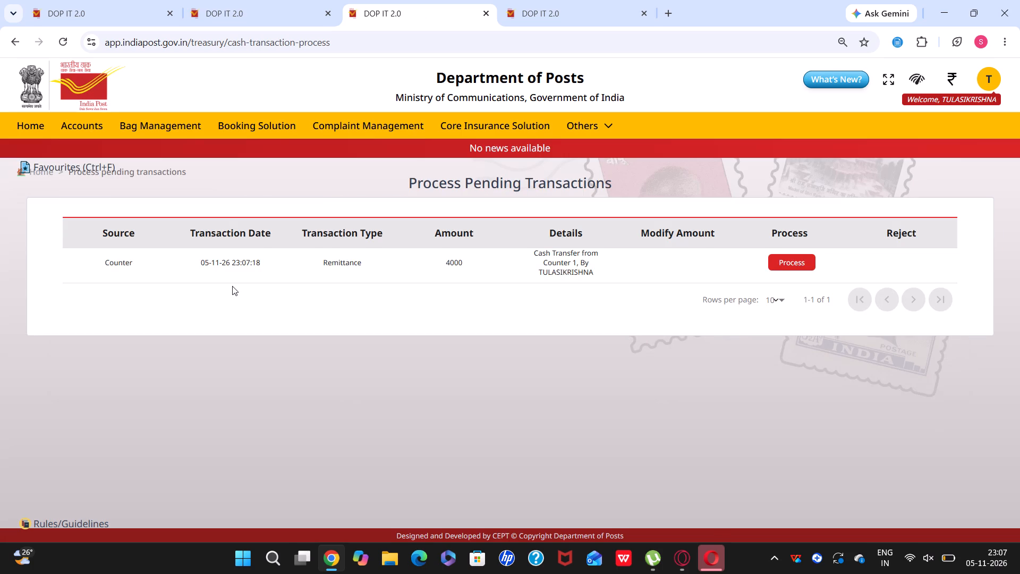
pyautogui.click(784, 263)
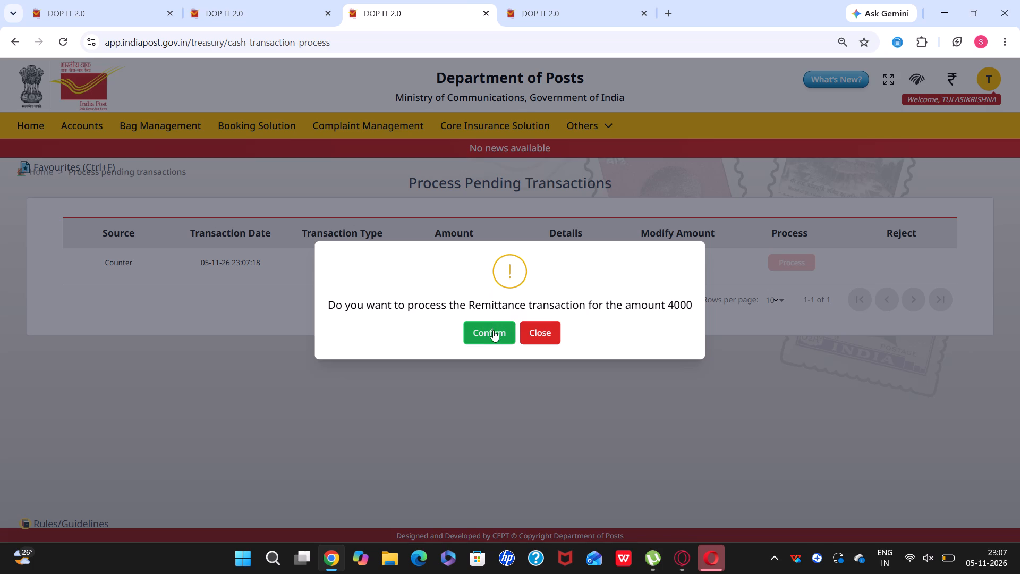
pyautogui.click(493, 330)
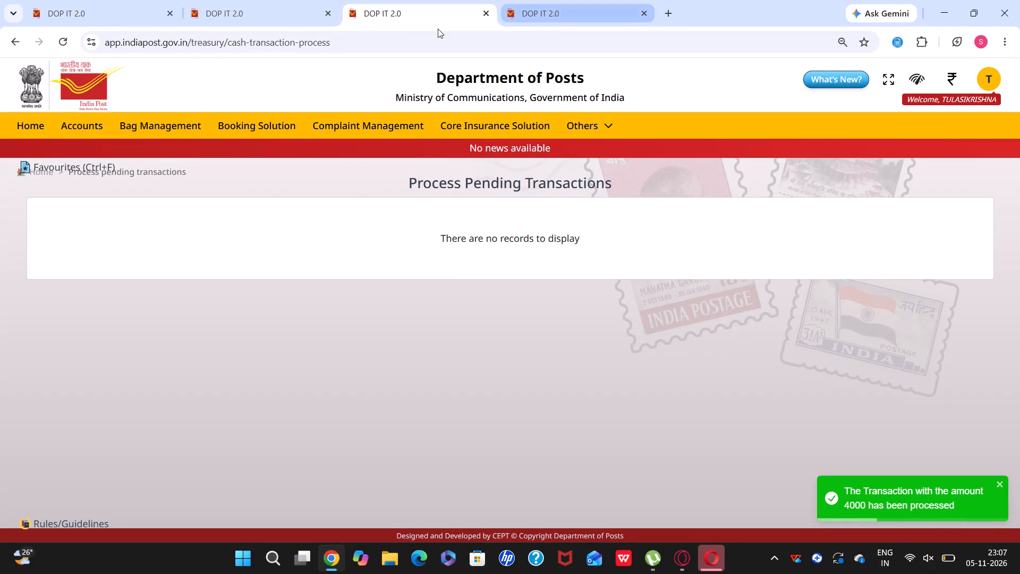
# View the treasury's Mismatch Transactions page and return to Treasury Management.
pyautogui.click(14, 46)
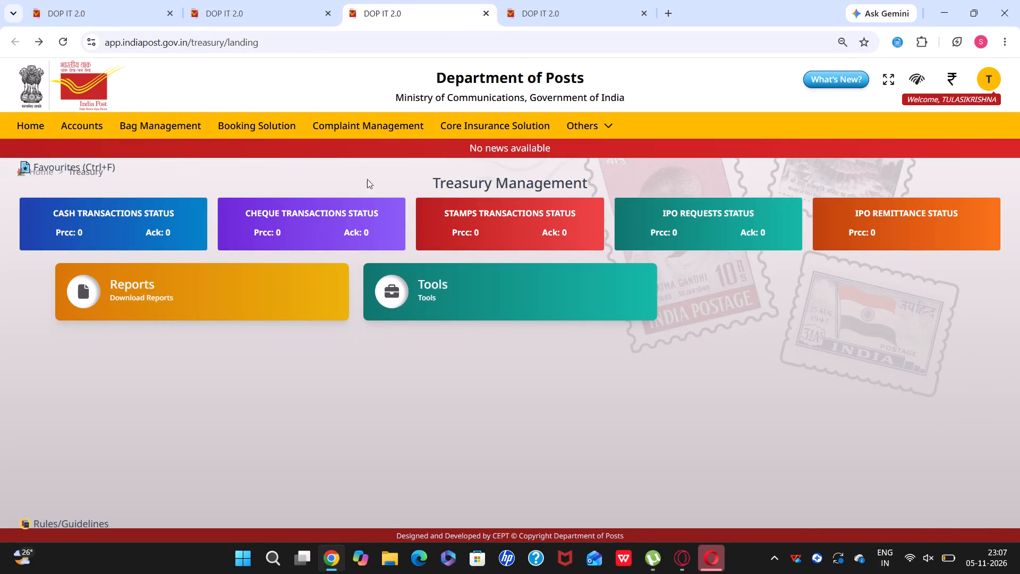
pyautogui.click(431, 292)
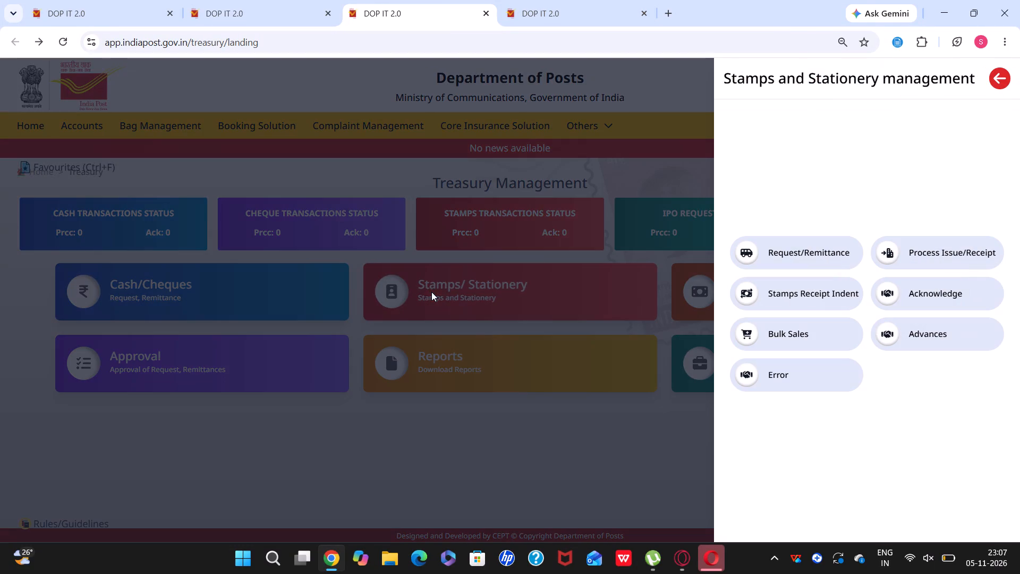
pyautogui.click(227, 439)
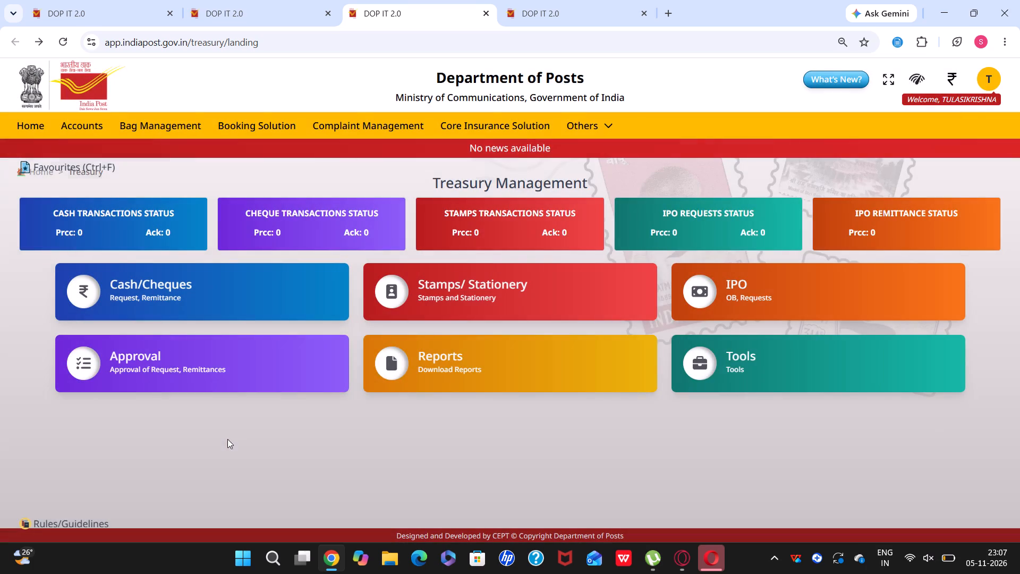
pyautogui.click(764, 360)
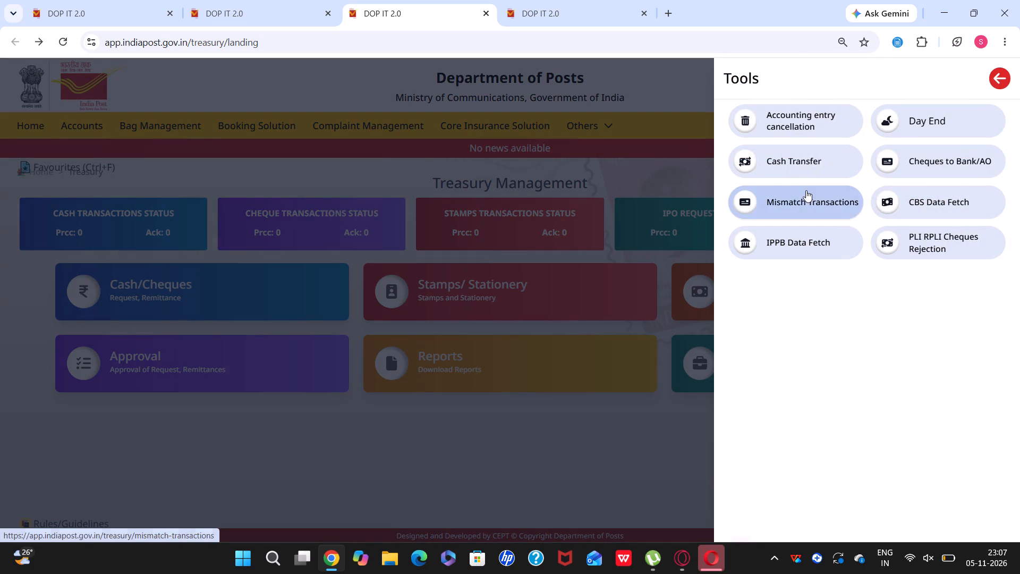
pyautogui.click(806, 190)
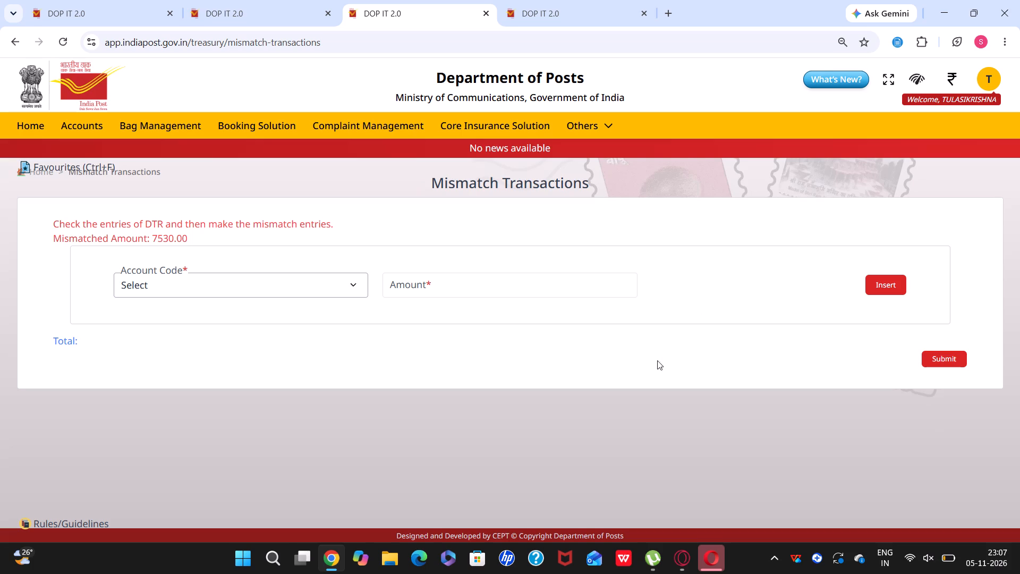
pyautogui.click(14, 39)
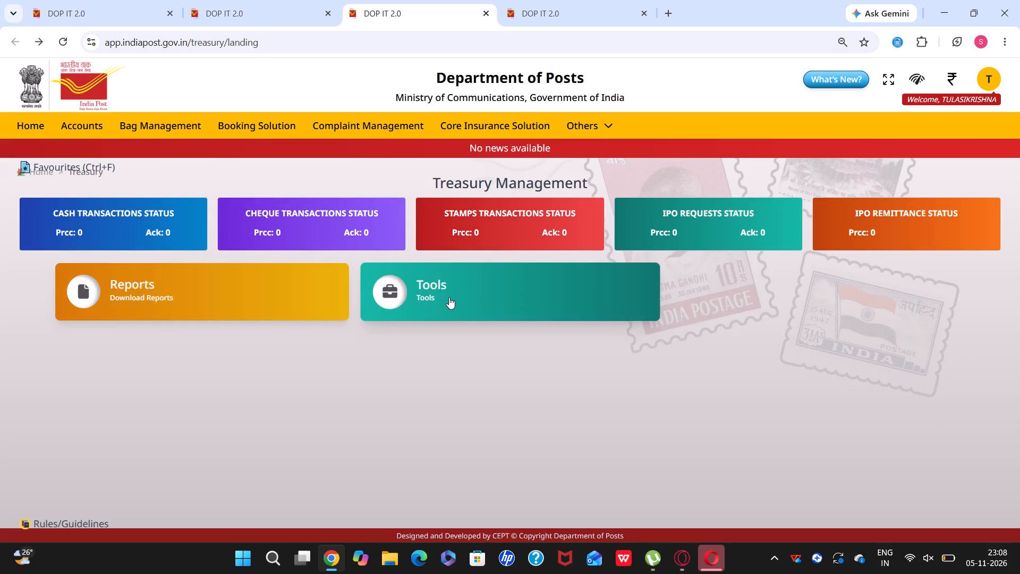
# Generate the Treasurer's Cash Book for 05-11-2026 and examine its receipts with their amounts, the payments and the closing balance.
pyautogui.click(449, 297)
pyautogui.click(484, 372)
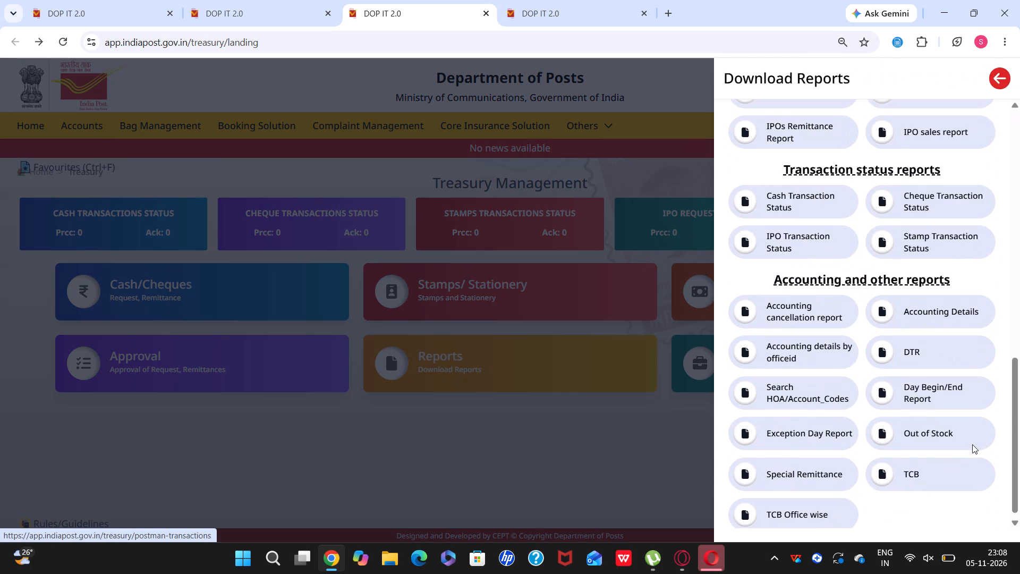
pyautogui.click(928, 464)
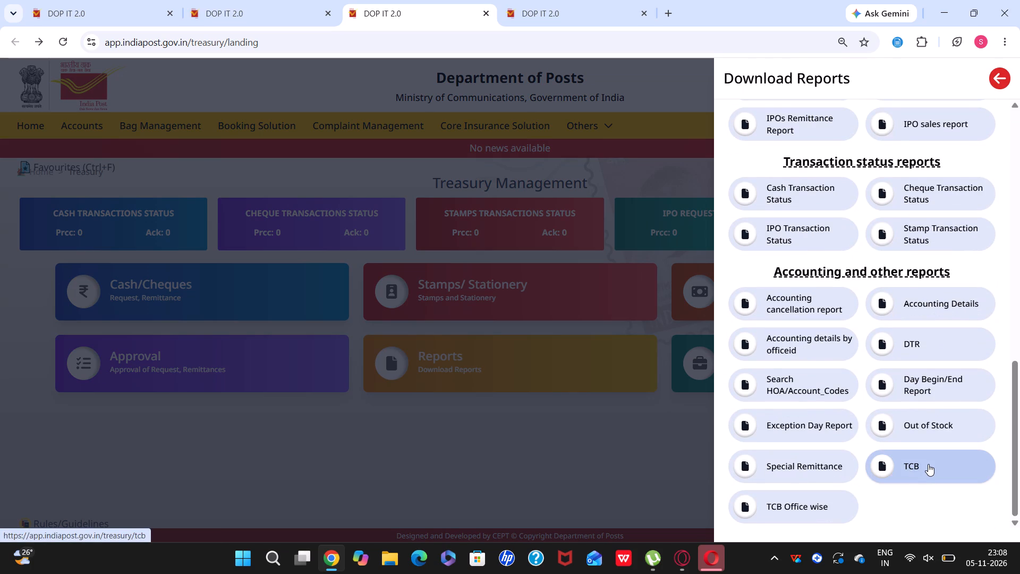
pyautogui.click(906, 462)
pyautogui.doubleClick(906, 462)
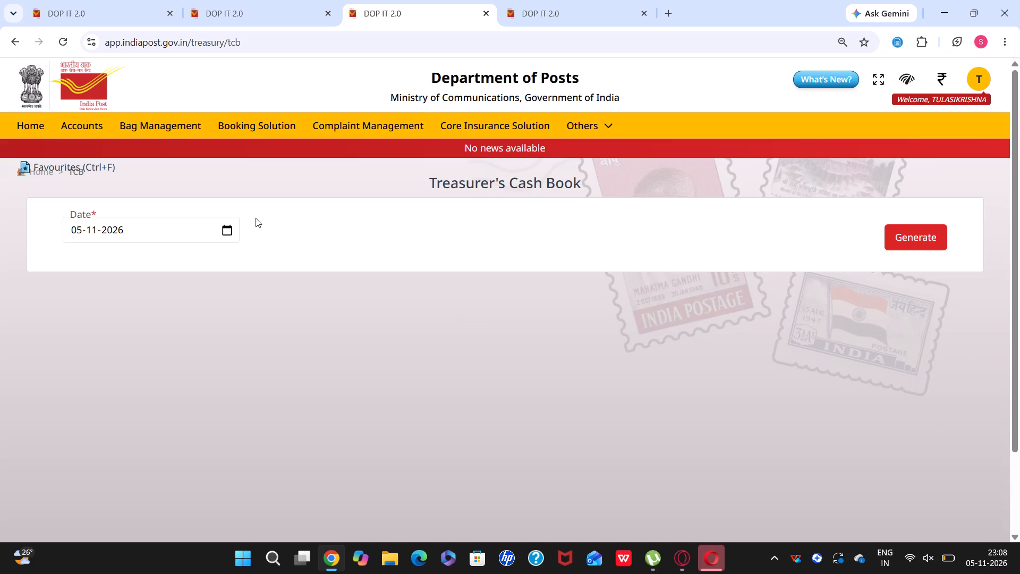
pyautogui.click(911, 231)
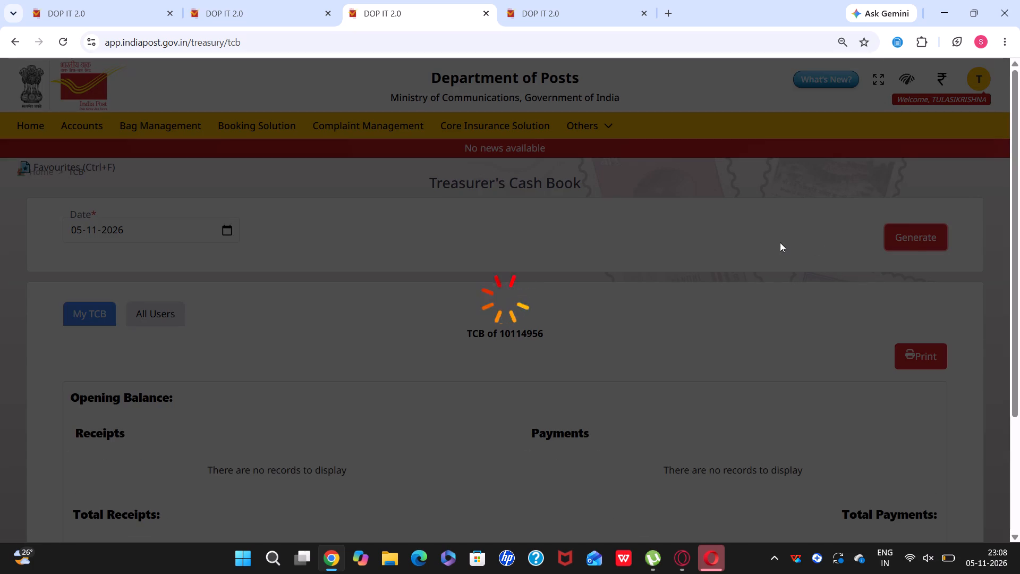
pyautogui.click(627, 291)
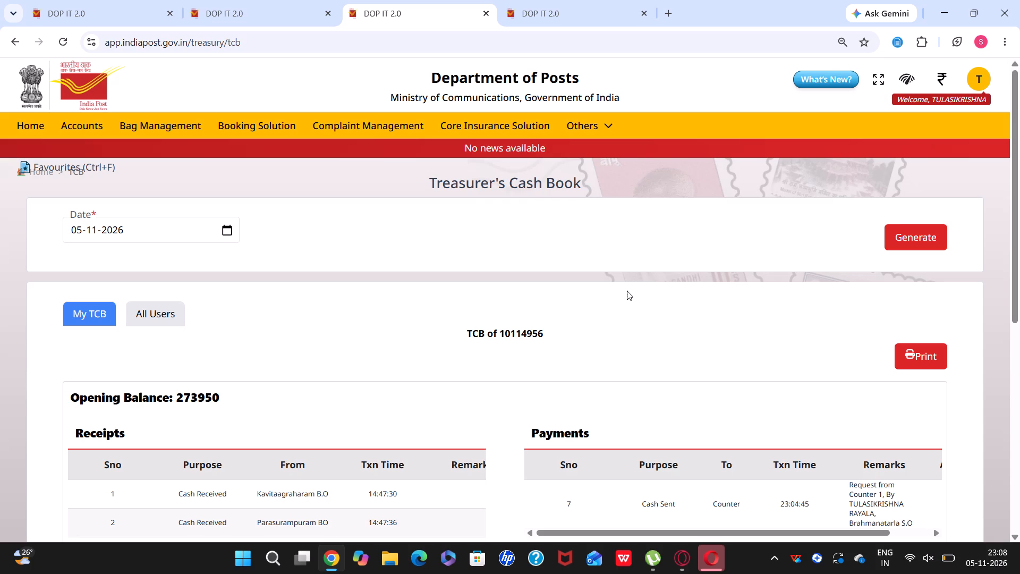
pyautogui.click(627, 291)
pyautogui.scroll(-5, 627, 291)
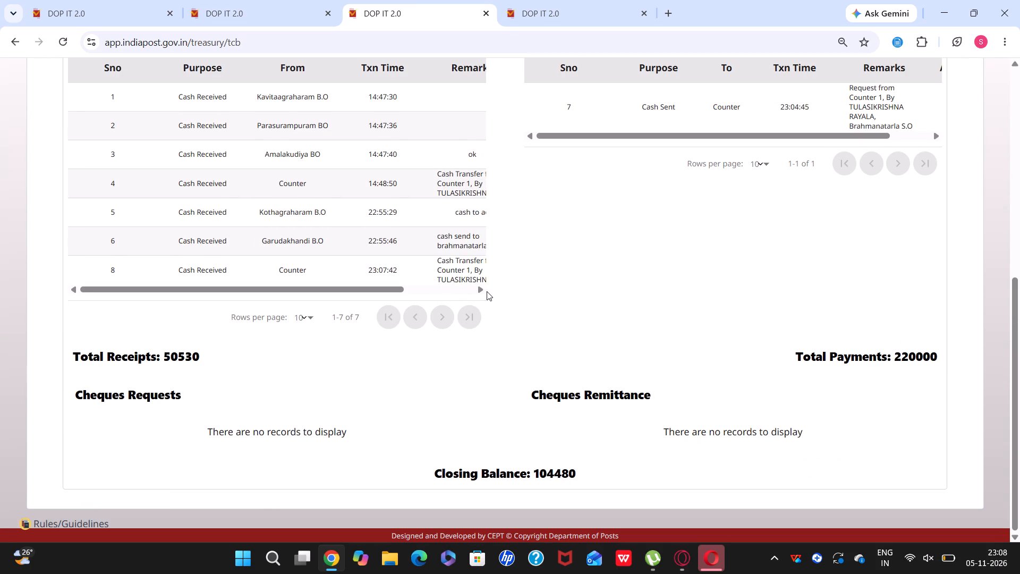
pyautogui.tripleClick(479, 290)
pyautogui.tripleClick(479, 290)
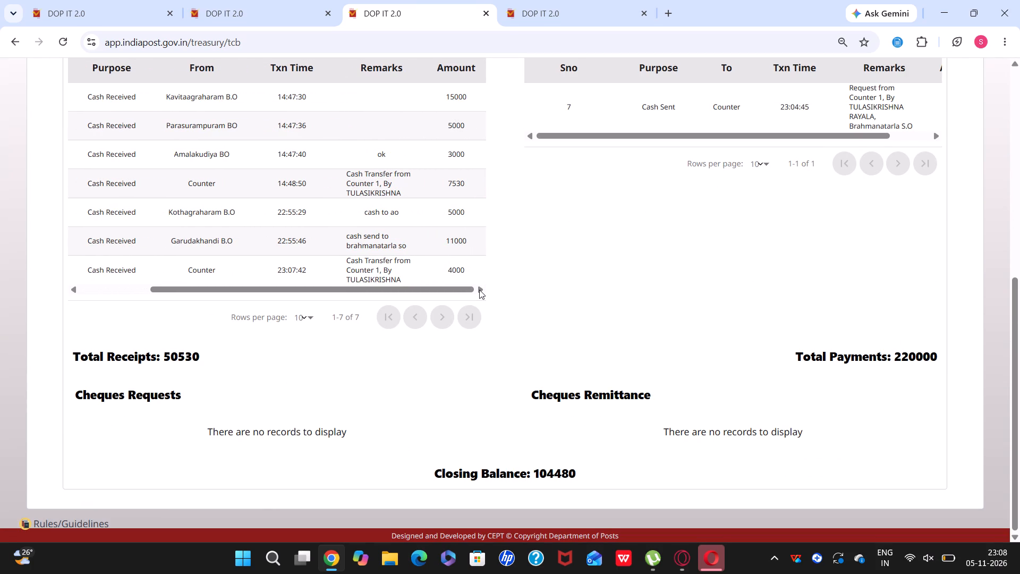
# Open Common Submit Accounts in Counter Operations and generate the account for counter 1, shift 1.
pyautogui.click(258, 10)
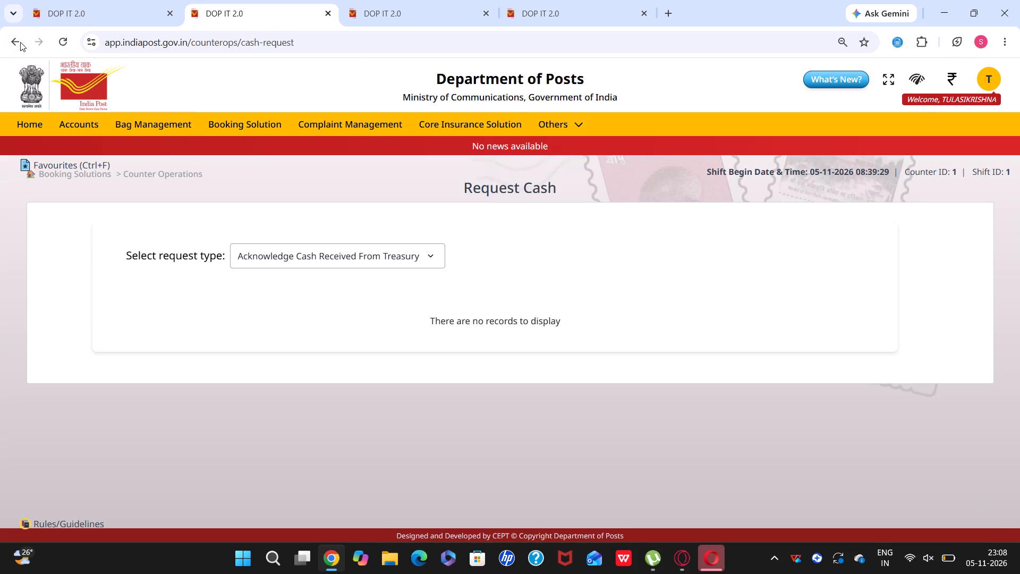
pyautogui.click(20, 39)
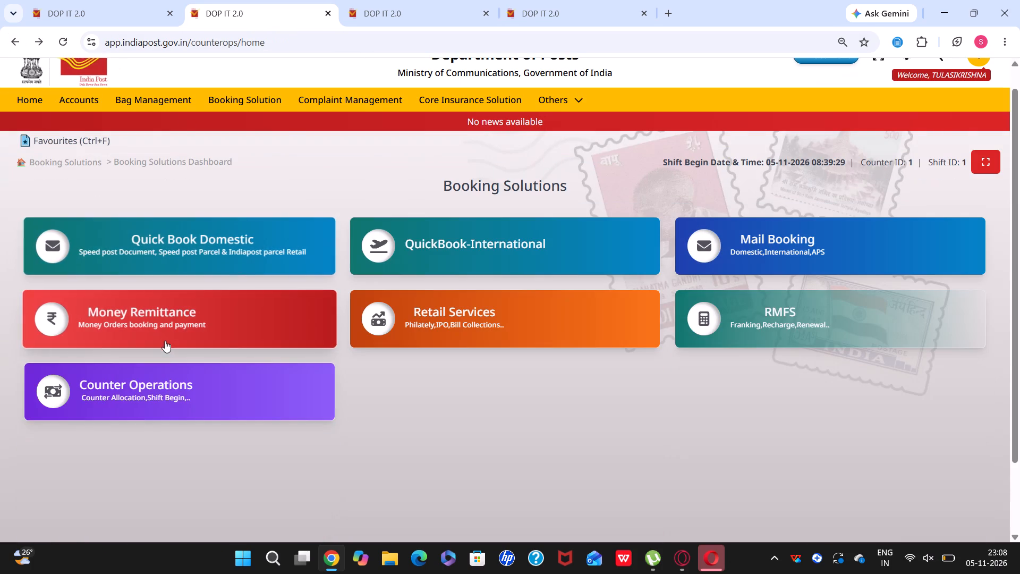
pyautogui.click(168, 374)
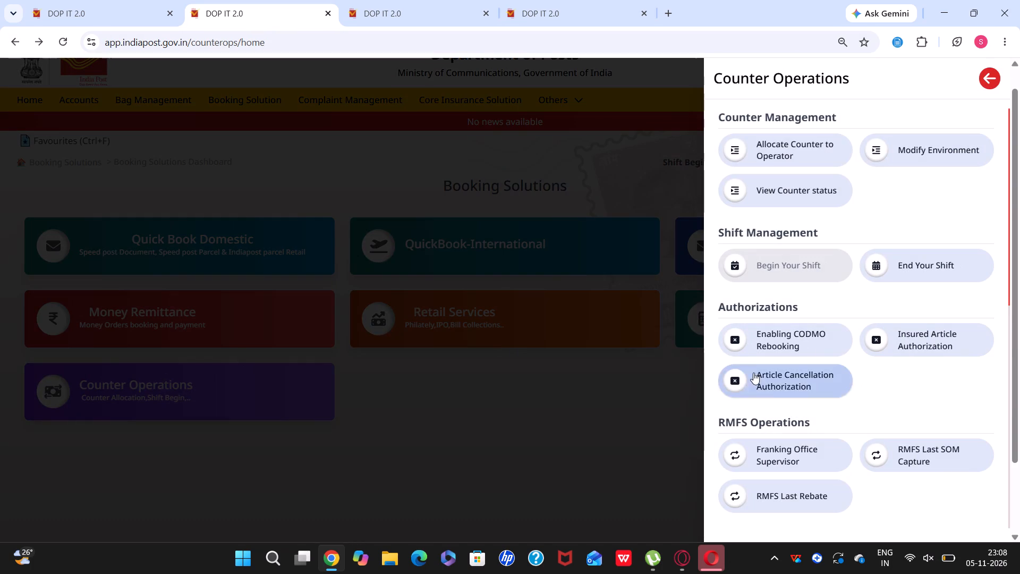
pyautogui.scroll(-4, 803, 412)
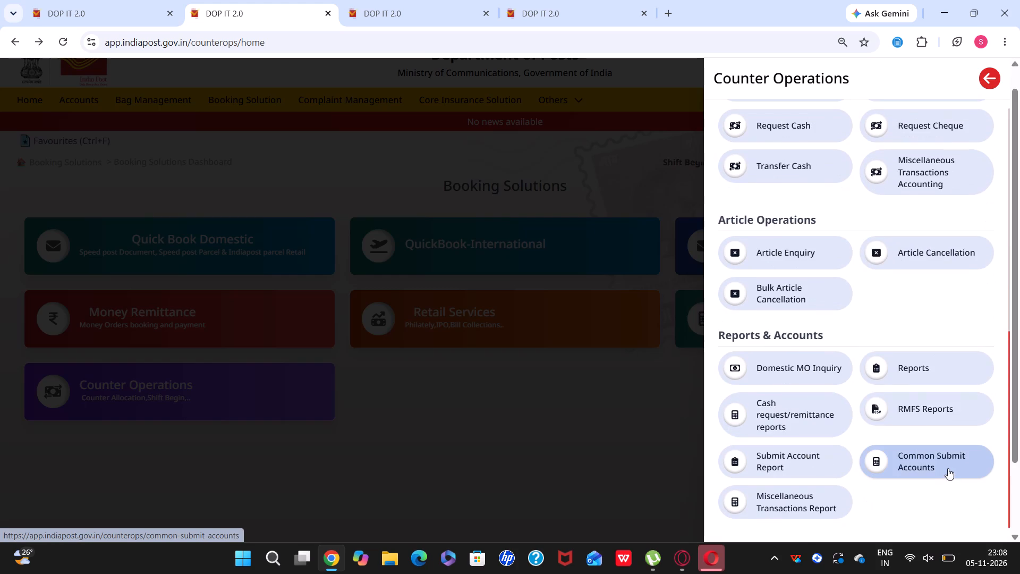
pyautogui.click(947, 467)
pyautogui.click(914, 457)
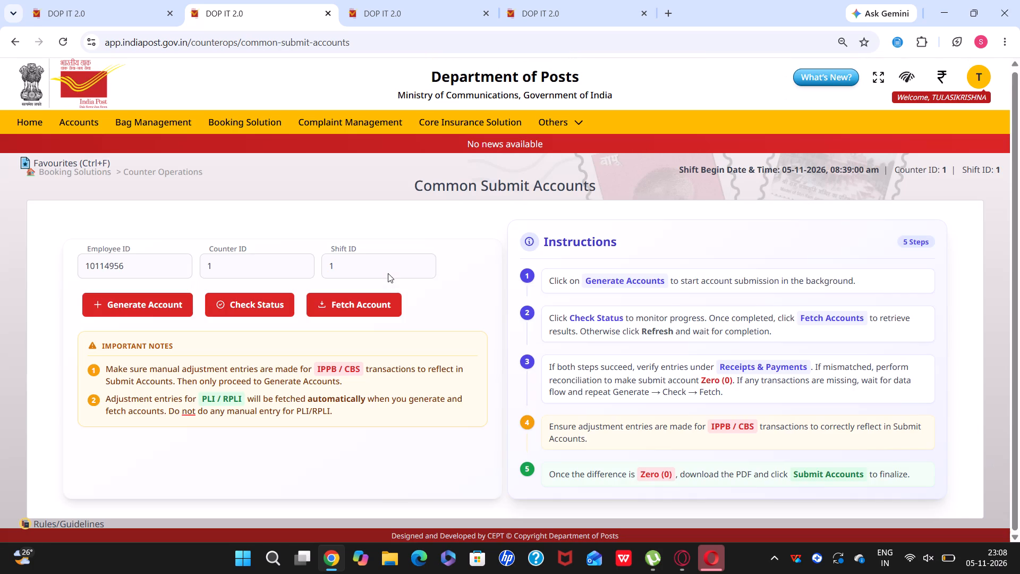
pyautogui.click(120, 305)
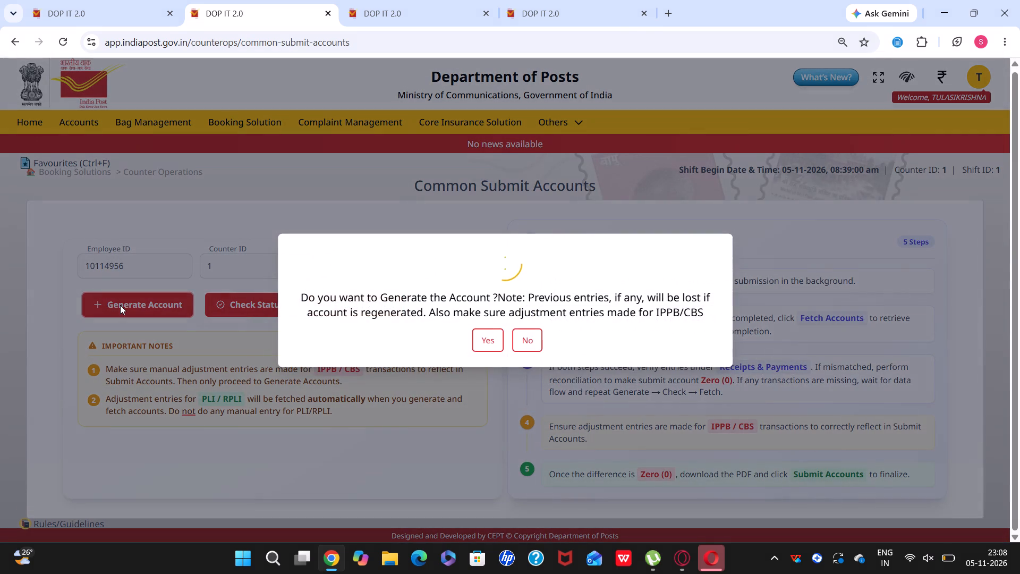
pyautogui.click(479, 340)
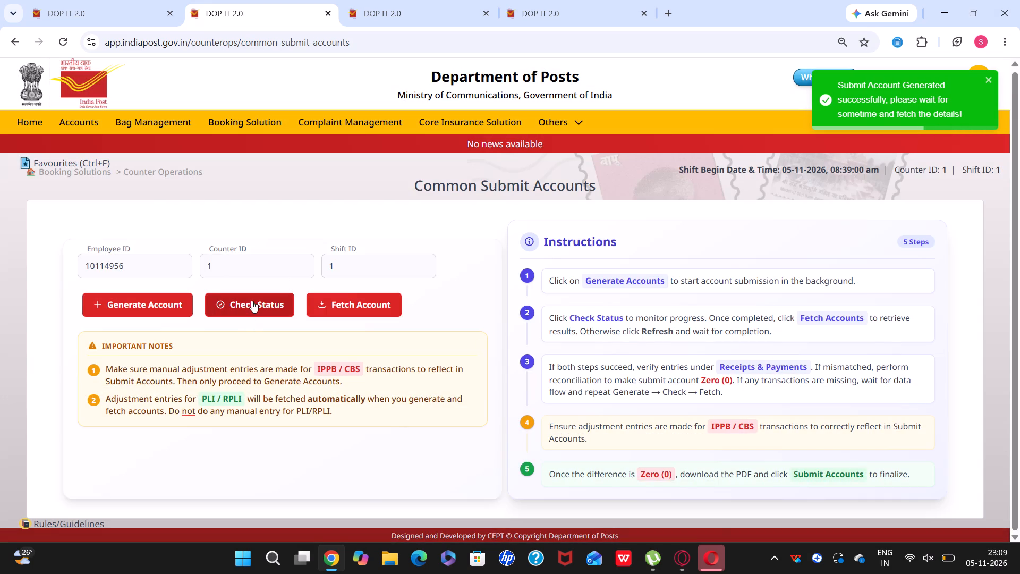
# Check and refresh the status of the submit account request, and fetch the generated account.
pyautogui.click(252, 301)
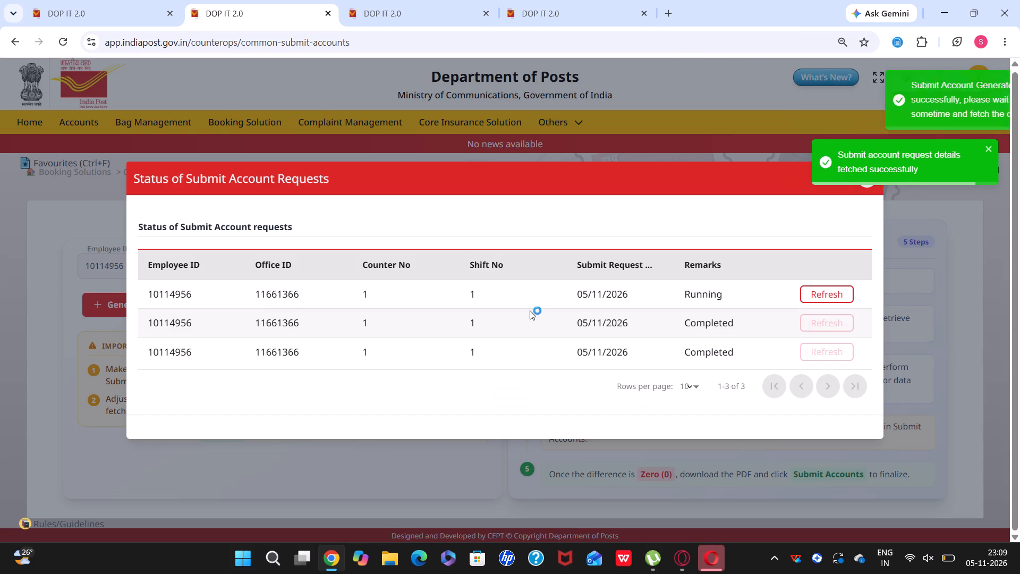
pyautogui.click(835, 288)
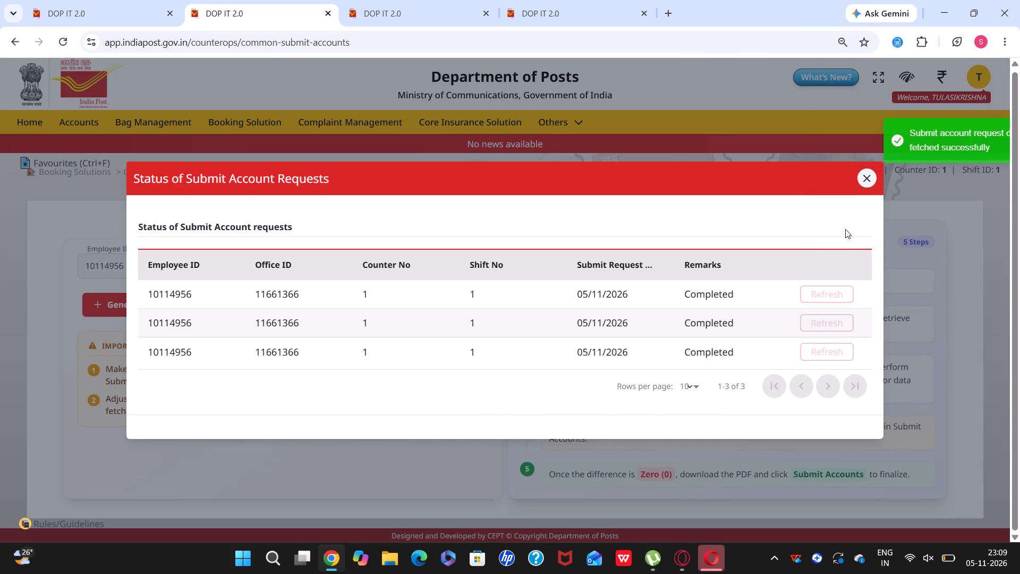
pyautogui.click(868, 175)
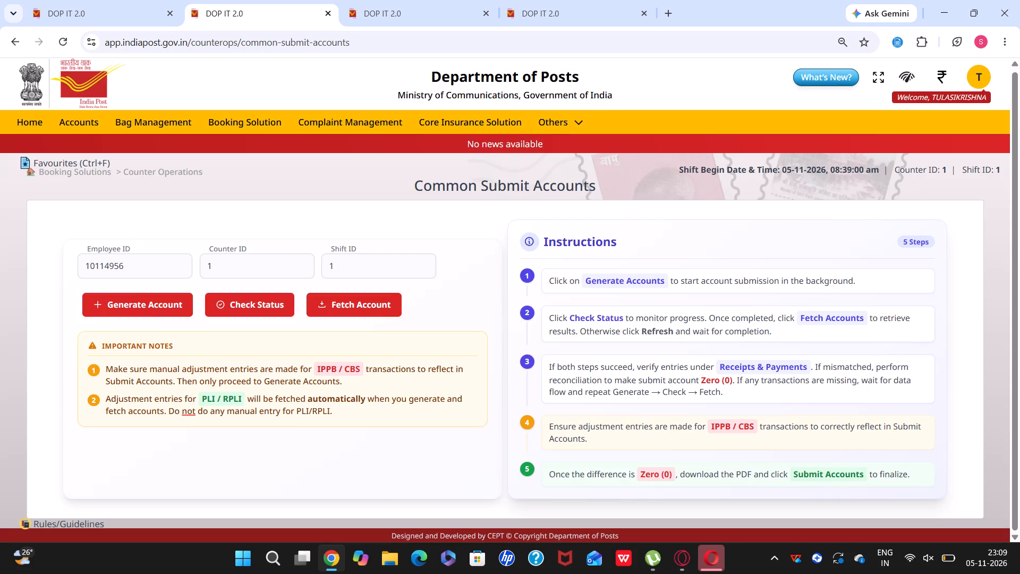
pyautogui.click(352, 303)
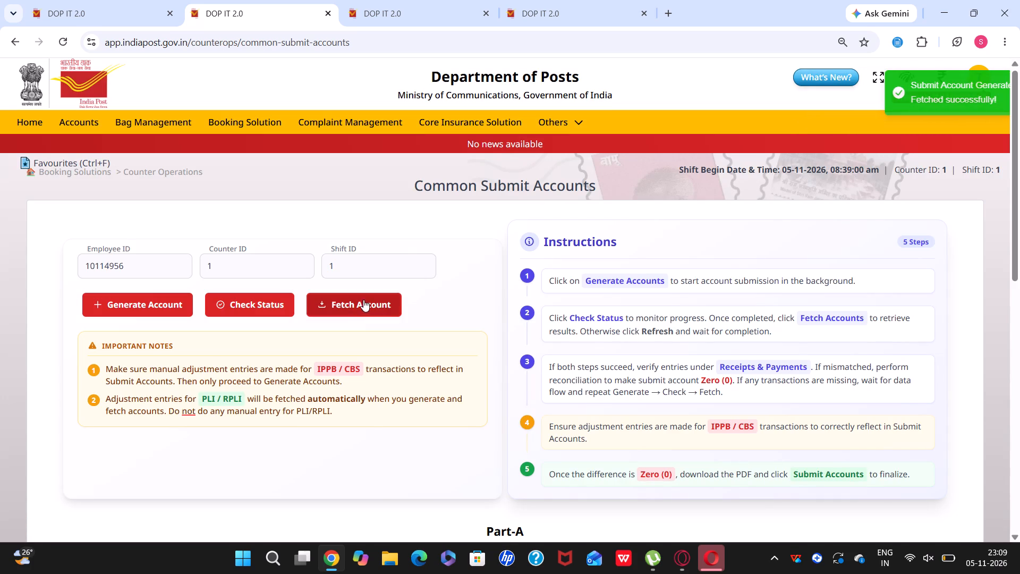
# Review the Part-A and Part-B receipts and payments, and submit the counter account.
pyautogui.scroll(-3, 413, 296)
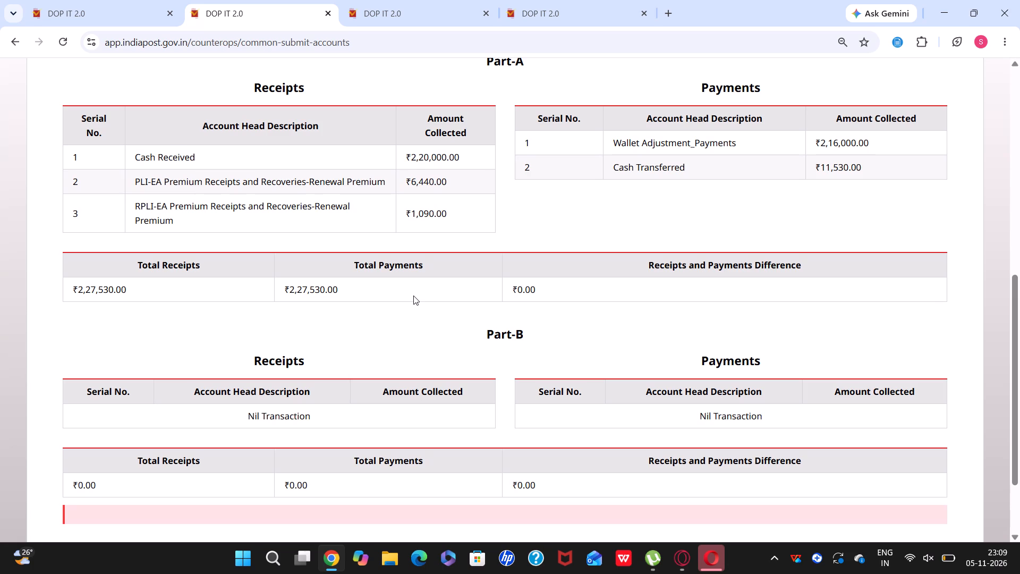
pyautogui.scroll(-2, 413, 296)
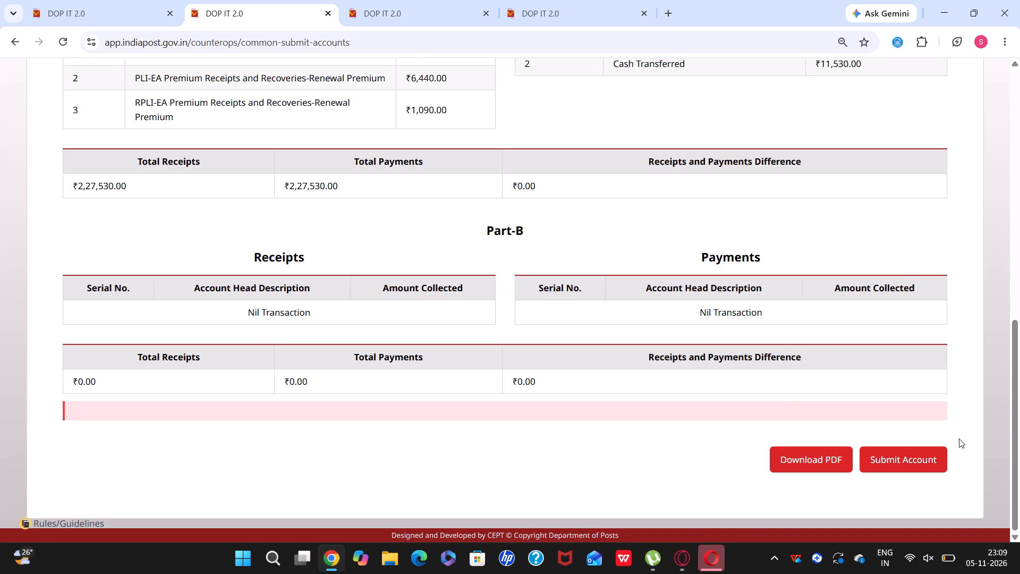
pyautogui.click(913, 453)
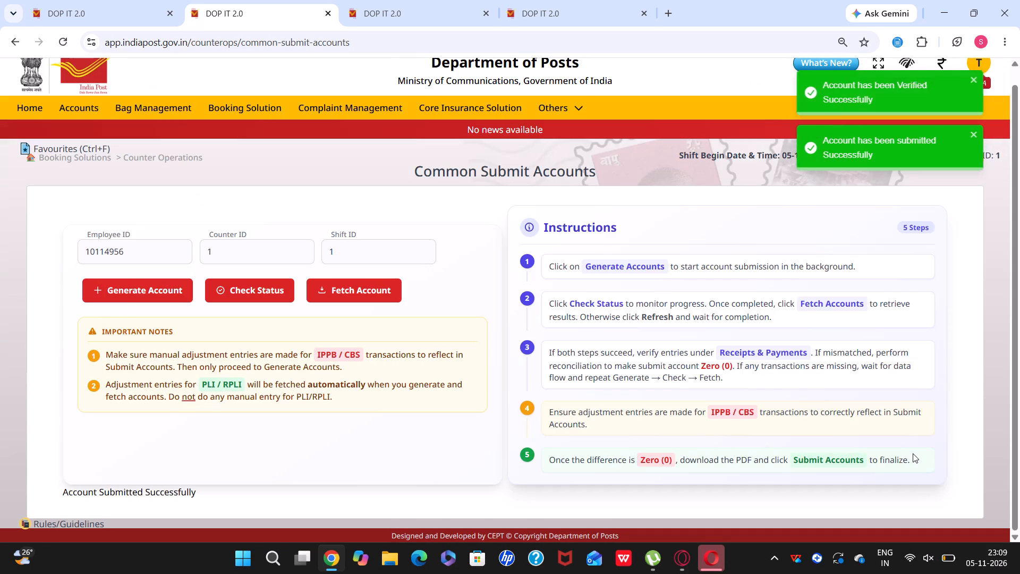
# End the shift for counter 1, shift 1 in Counter Operations, confirming that all adjustment entries are complete.
pyautogui.click(13, 44)
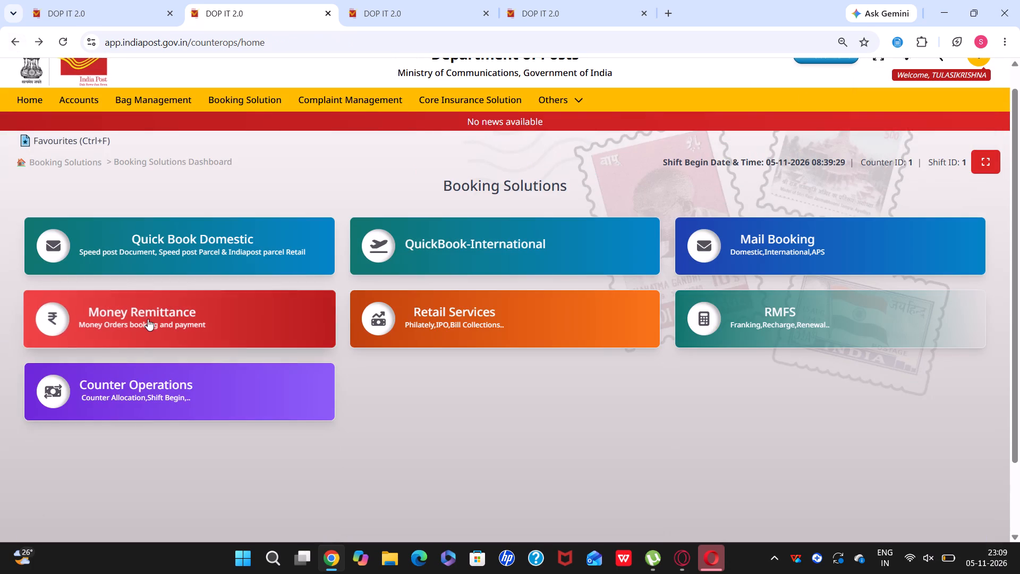
pyautogui.click(194, 384)
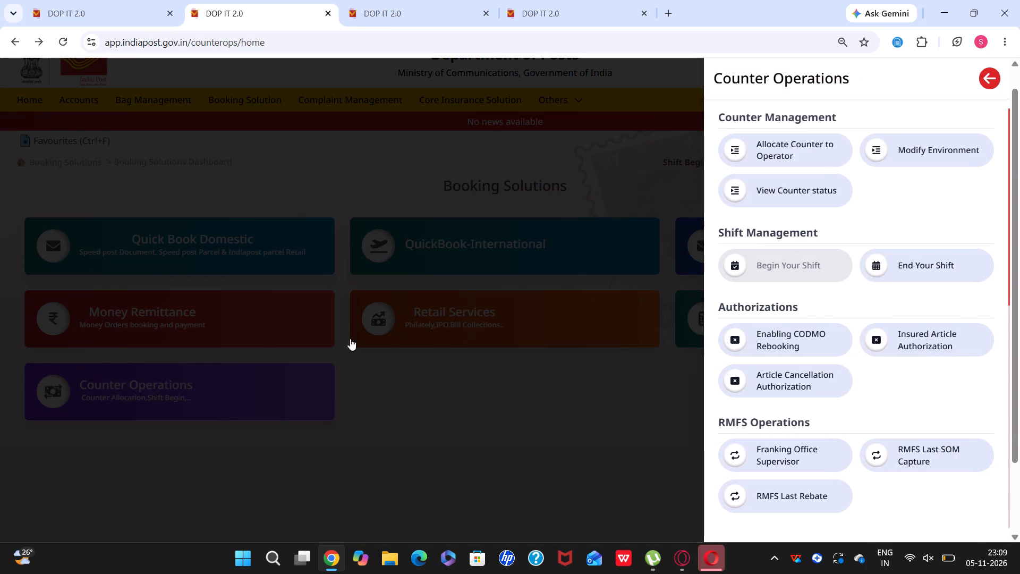
pyautogui.click(909, 274)
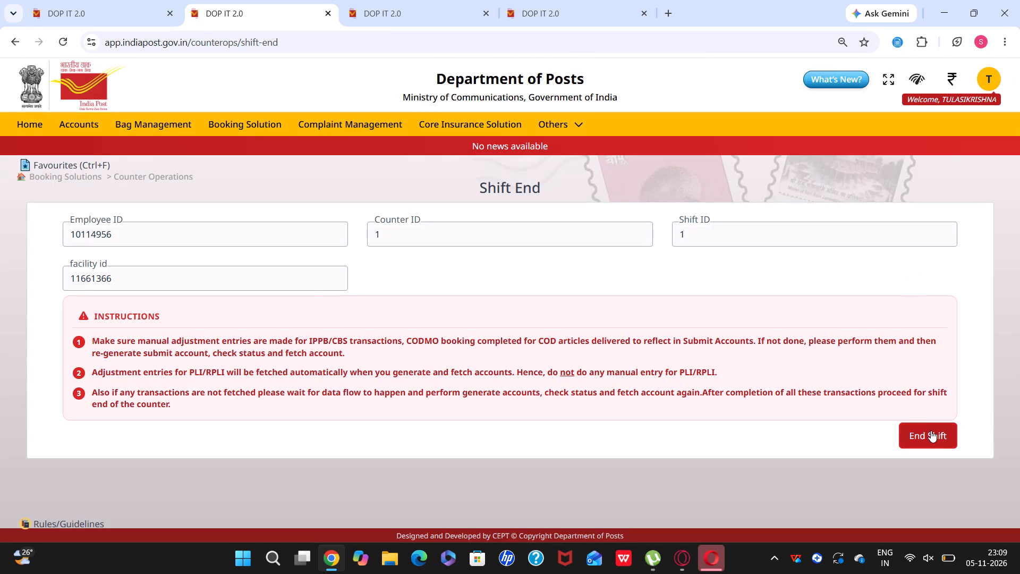
pyautogui.click(931, 430)
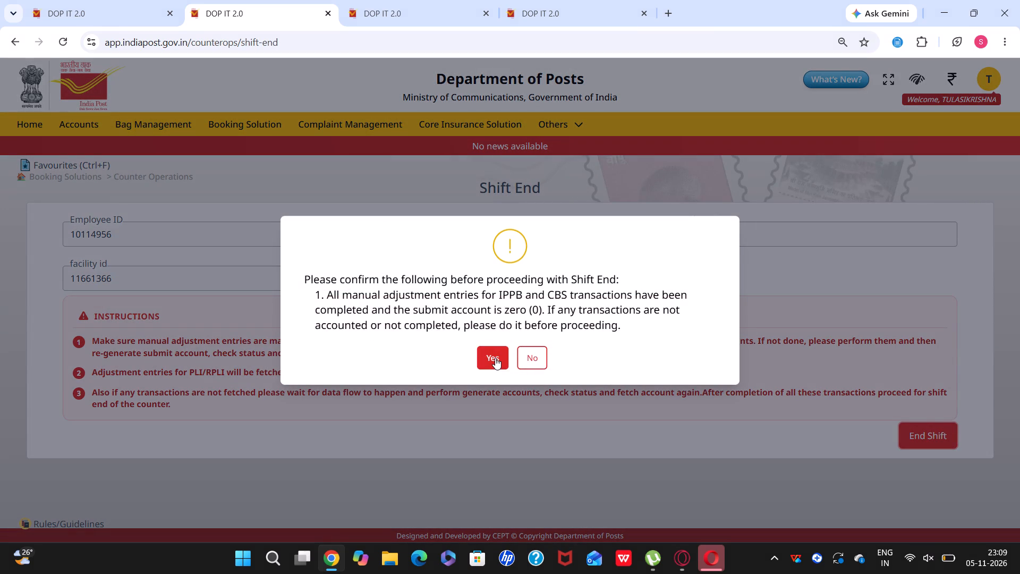
pyautogui.click(495, 358)
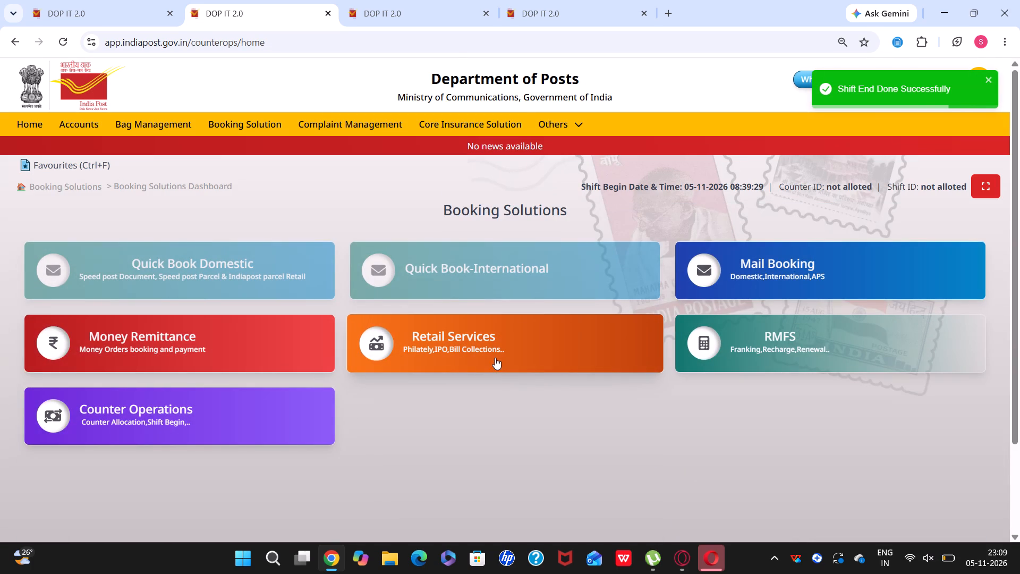
# Refresh the cash balance on the employee portal home page.
pyautogui.click(537, 10)
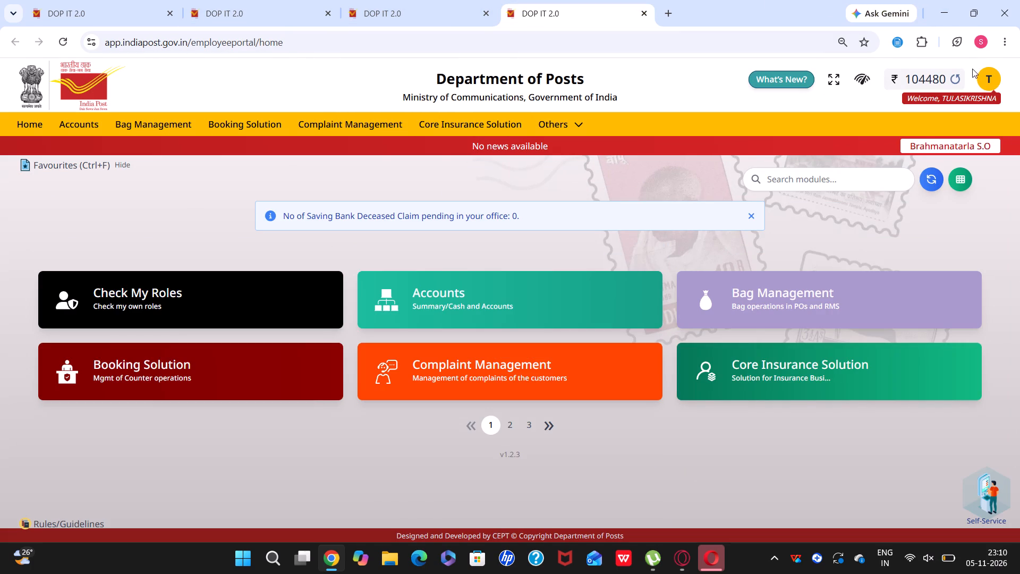
pyautogui.click(958, 74)
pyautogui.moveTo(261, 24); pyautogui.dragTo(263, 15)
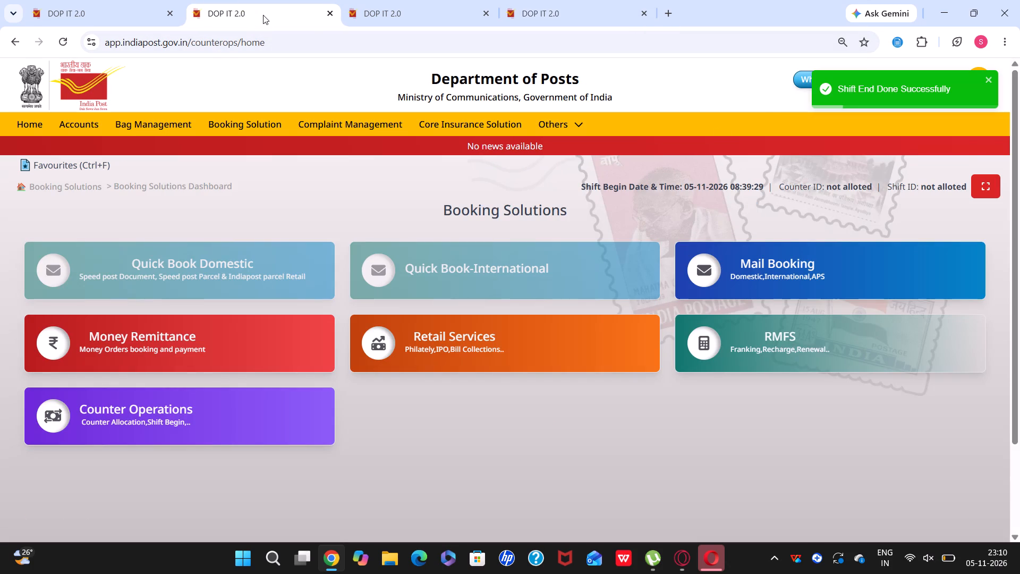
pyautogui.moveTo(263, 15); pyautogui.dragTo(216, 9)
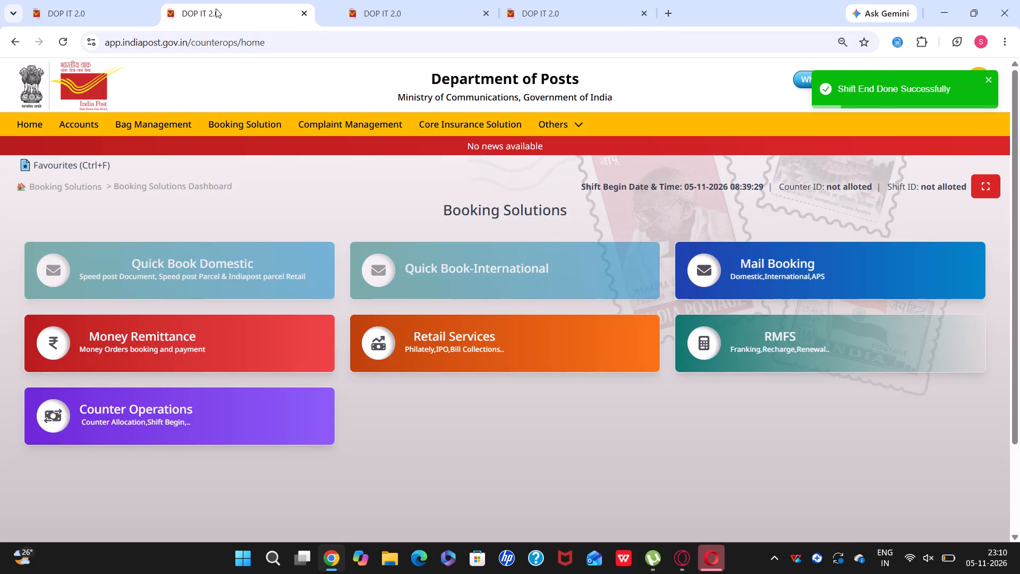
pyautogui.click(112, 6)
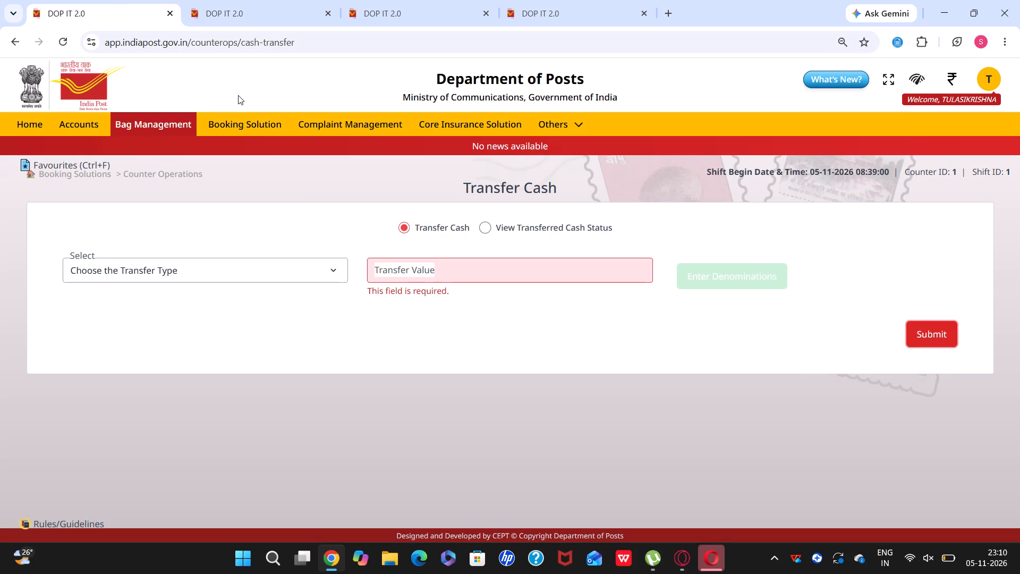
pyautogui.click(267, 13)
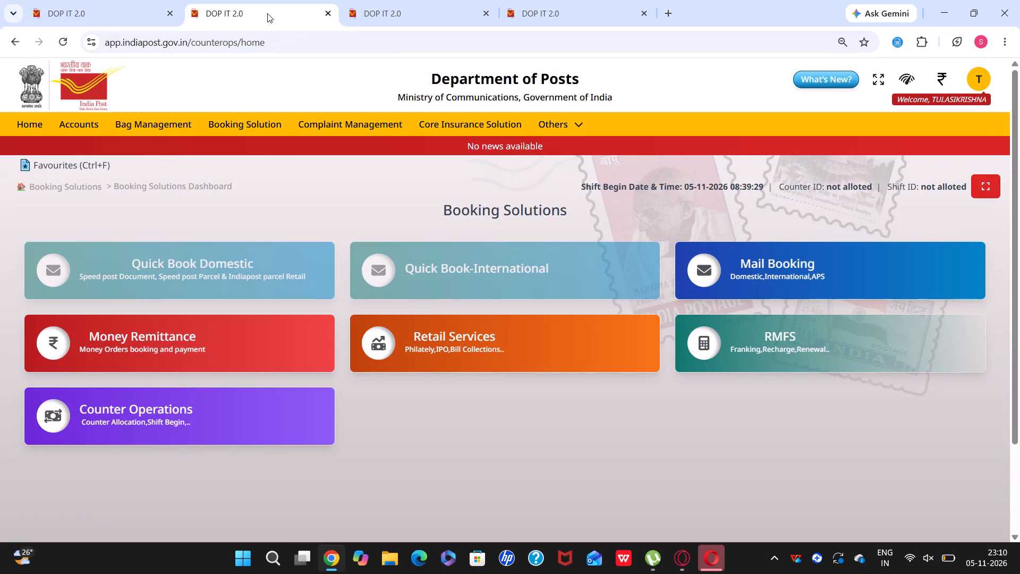
# Leave the Treasurer's Cash Book and check Mismatch Transactions among the Treasury tools.
pyautogui.click(389, 14)
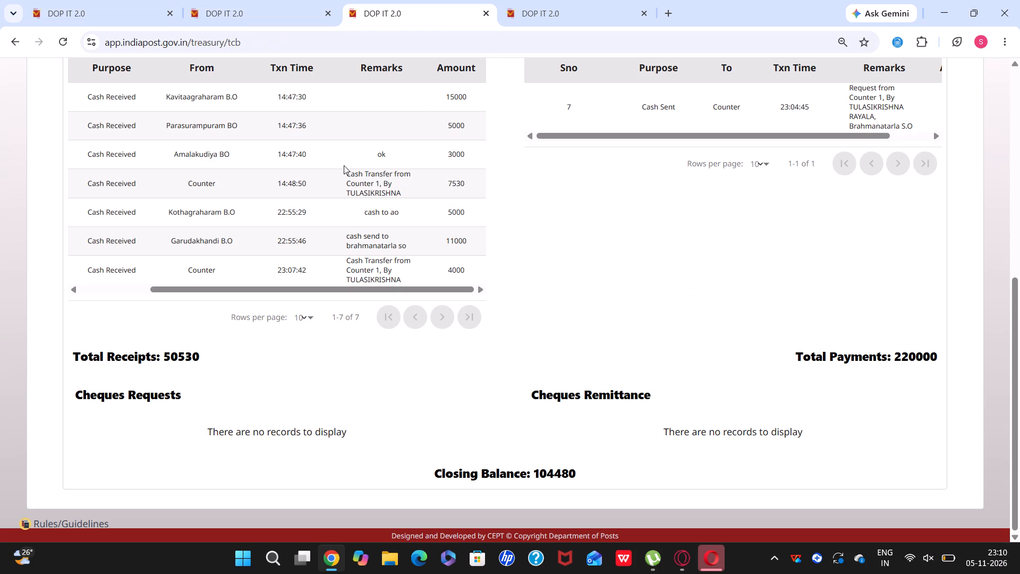
pyautogui.scroll(7, 344, 165)
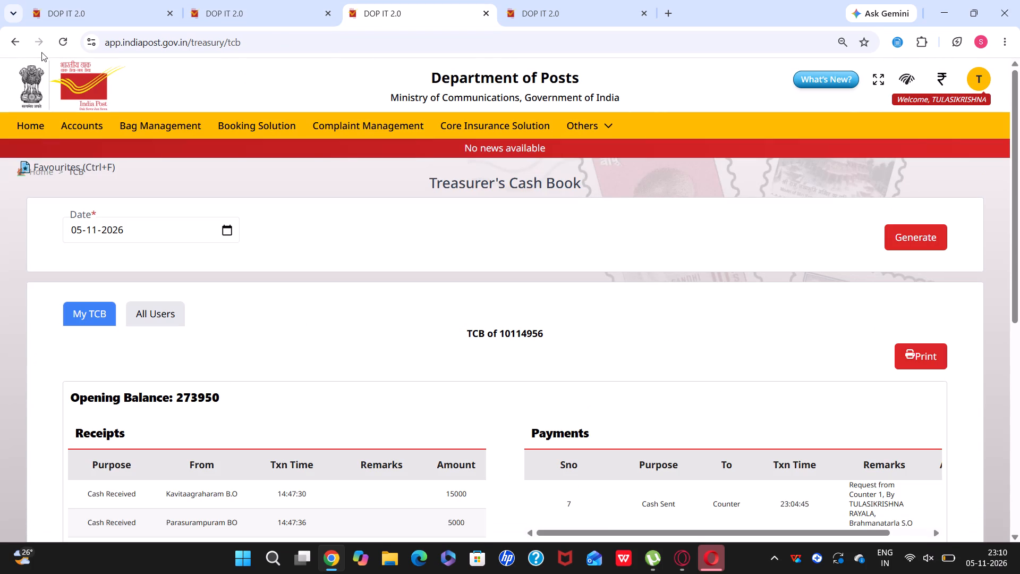
pyautogui.click(19, 39)
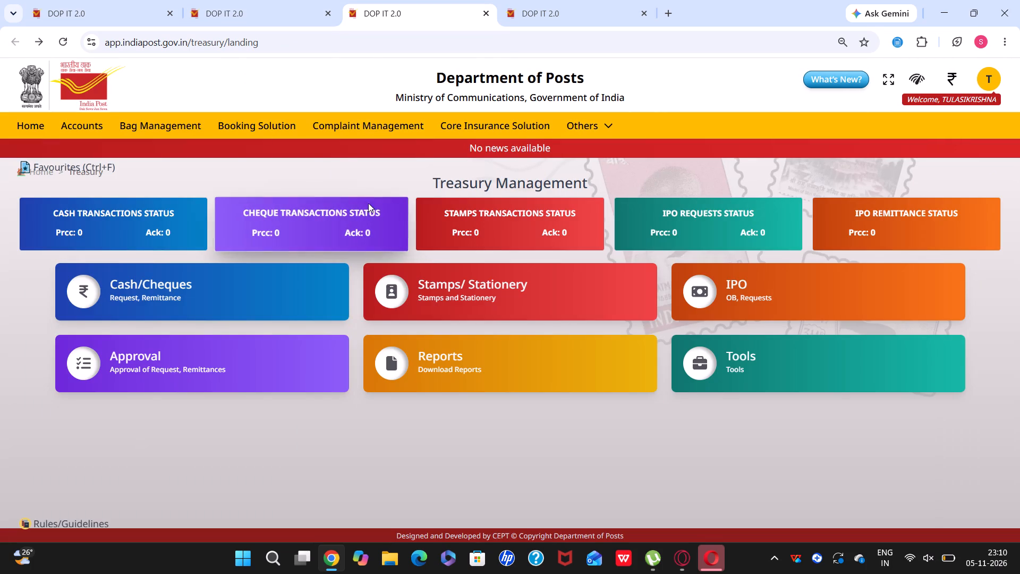
pyautogui.click(736, 377)
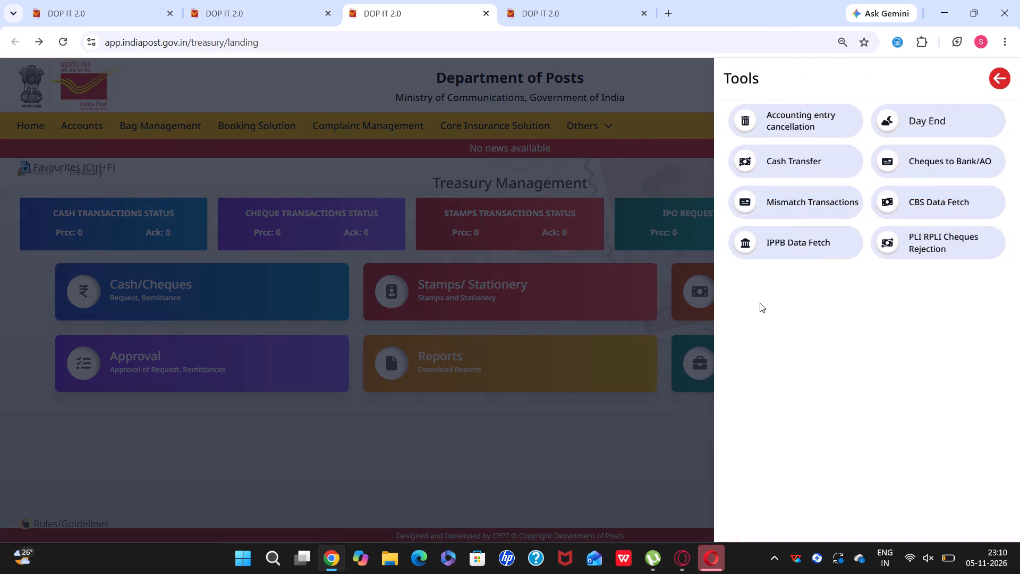
pyautogui.click(773, 215)
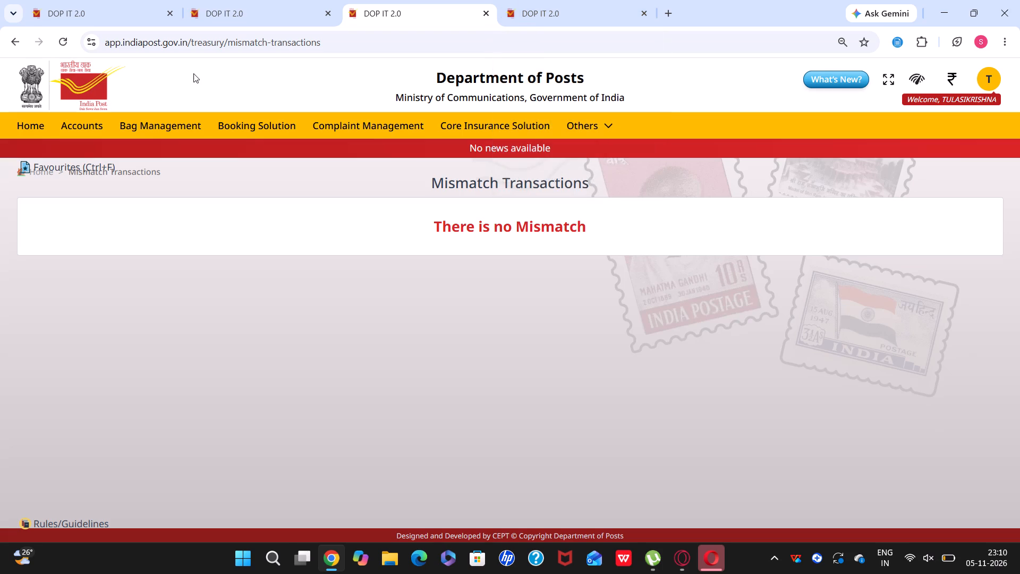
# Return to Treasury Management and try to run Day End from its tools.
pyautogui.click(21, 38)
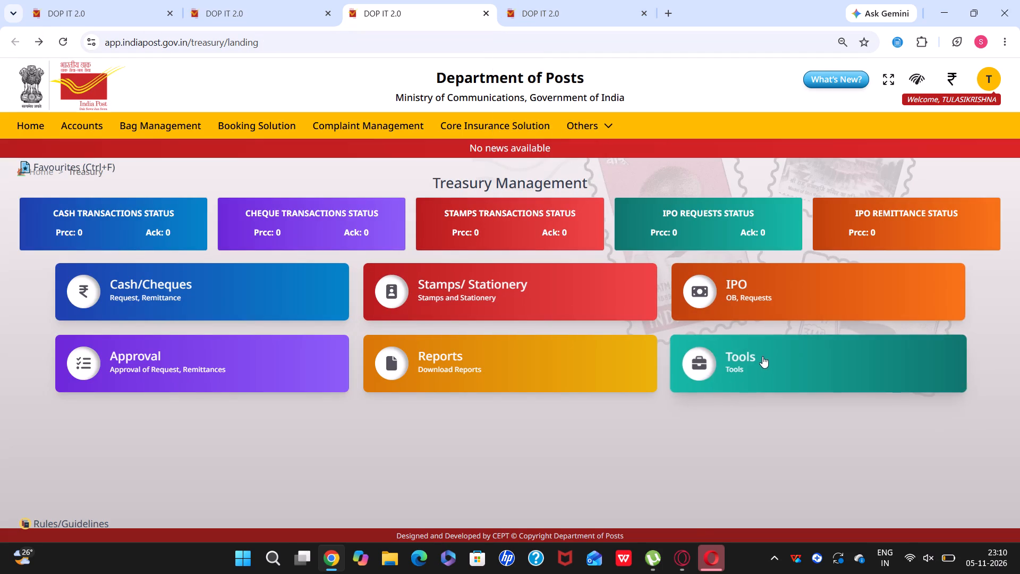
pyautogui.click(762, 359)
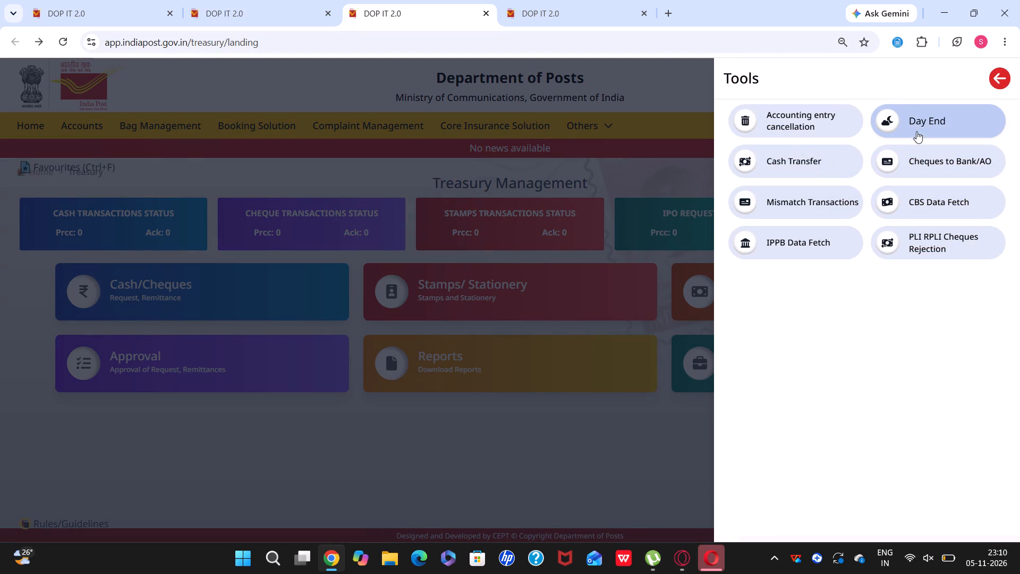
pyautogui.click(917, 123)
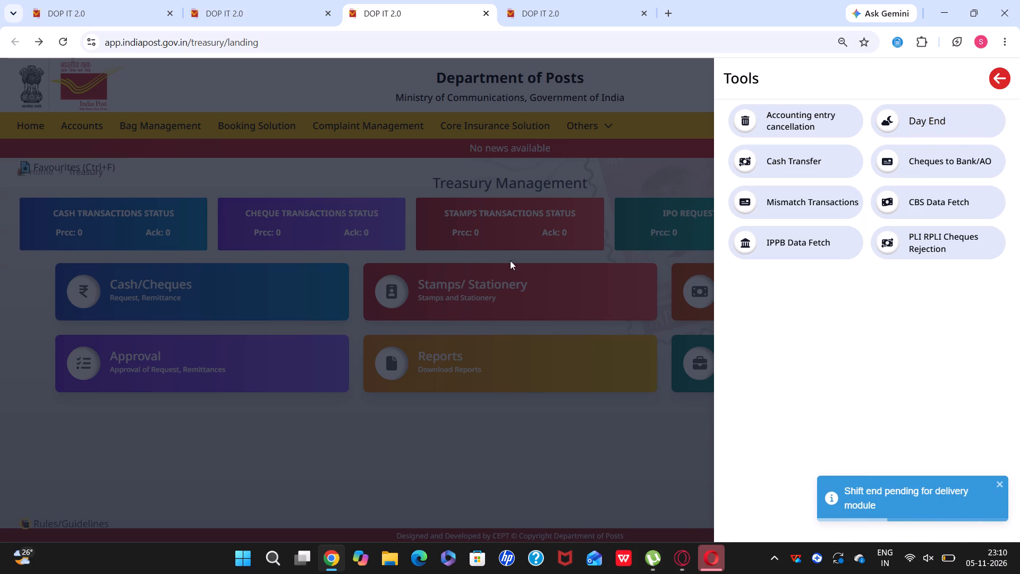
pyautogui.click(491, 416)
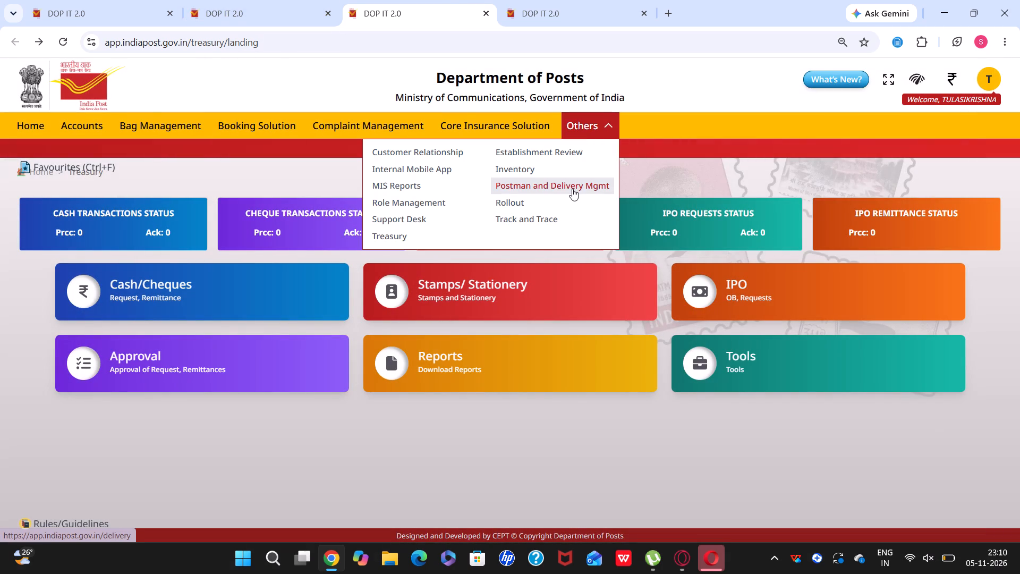
# Open Postman and Delivery Mgmt in a new browser tab.
pyautogui.moveTo(572, 189); pyautogui.dragTo(715, 6)
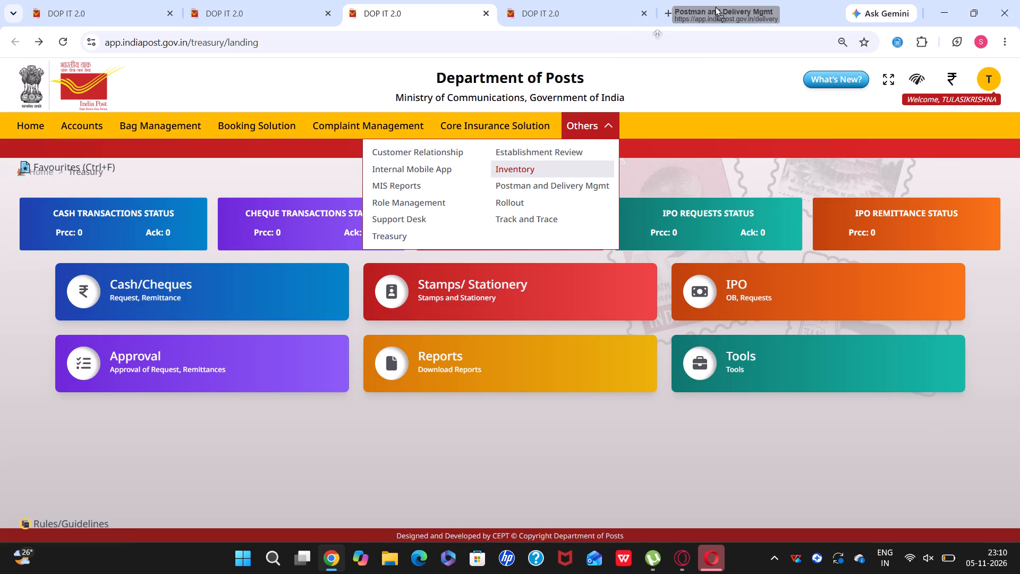
pyautogui.moveTo(715, 6); pyautogui.dragTo(734, 5)
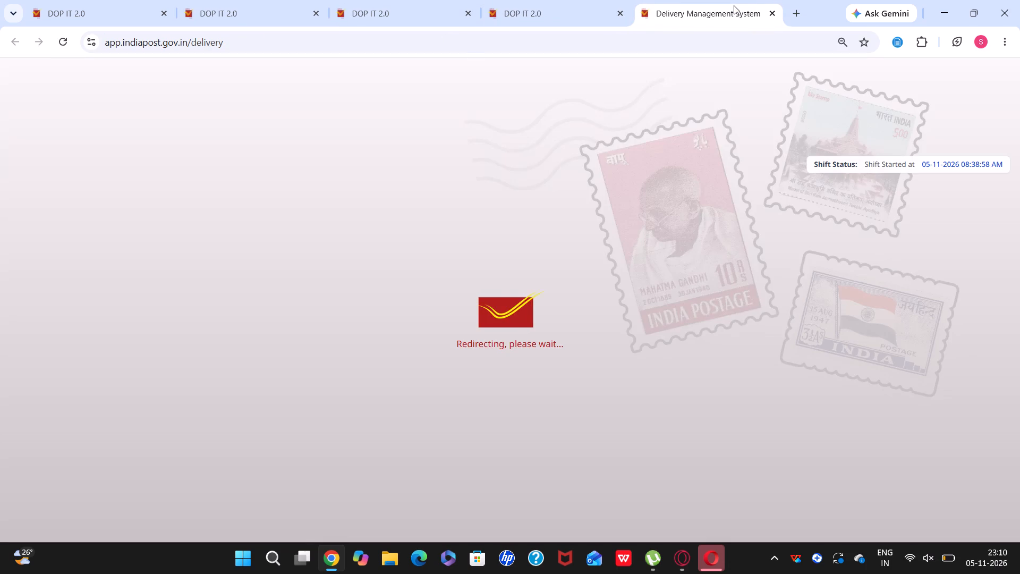
pyautogui.click(466, 261)
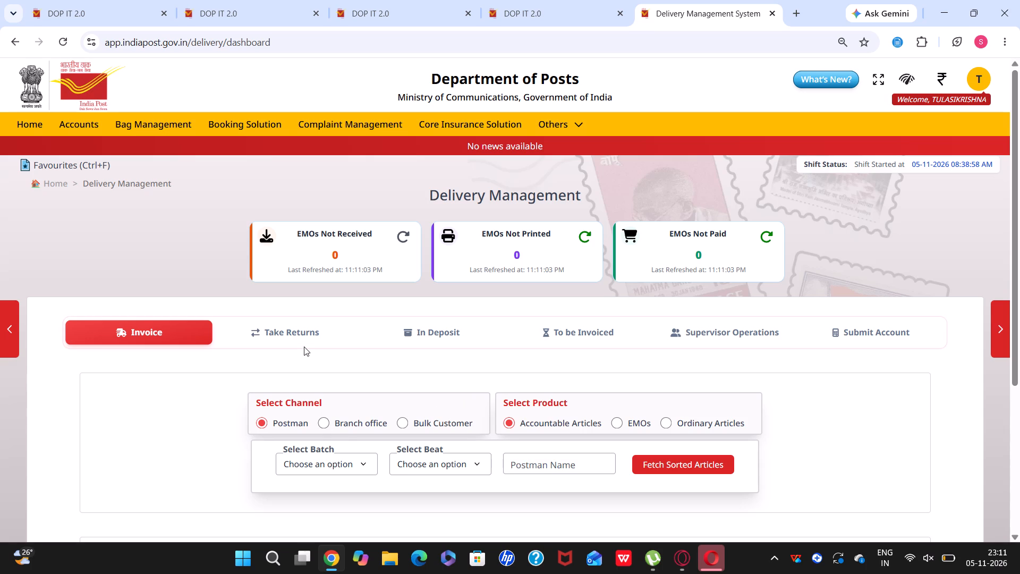
# In Take Returns, fetch the postman's invoiced accountable articles for BATCH_01 and BEAT_01.
pyautogui.click(297, 332)
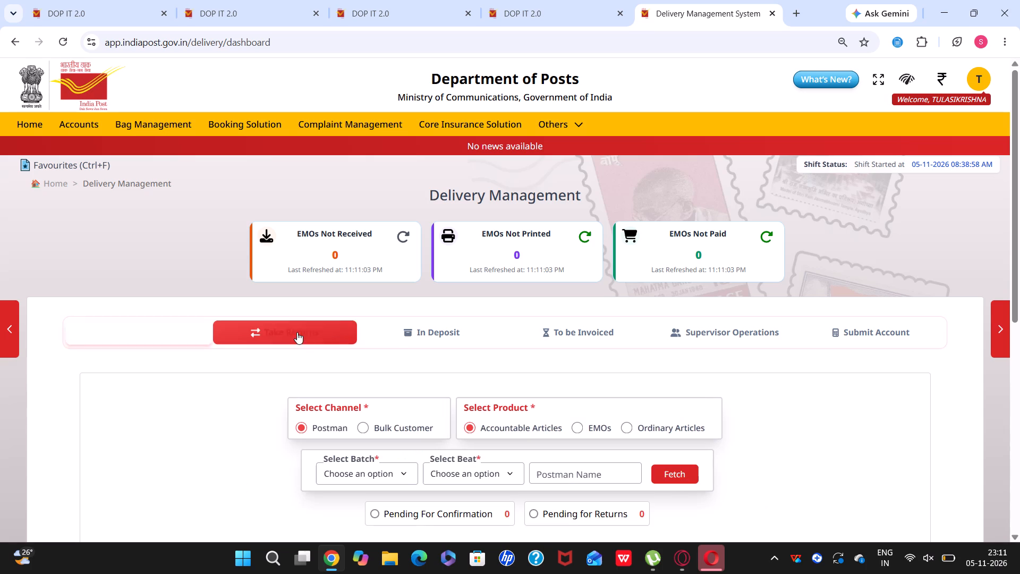
pyautogui.click(399, 475)
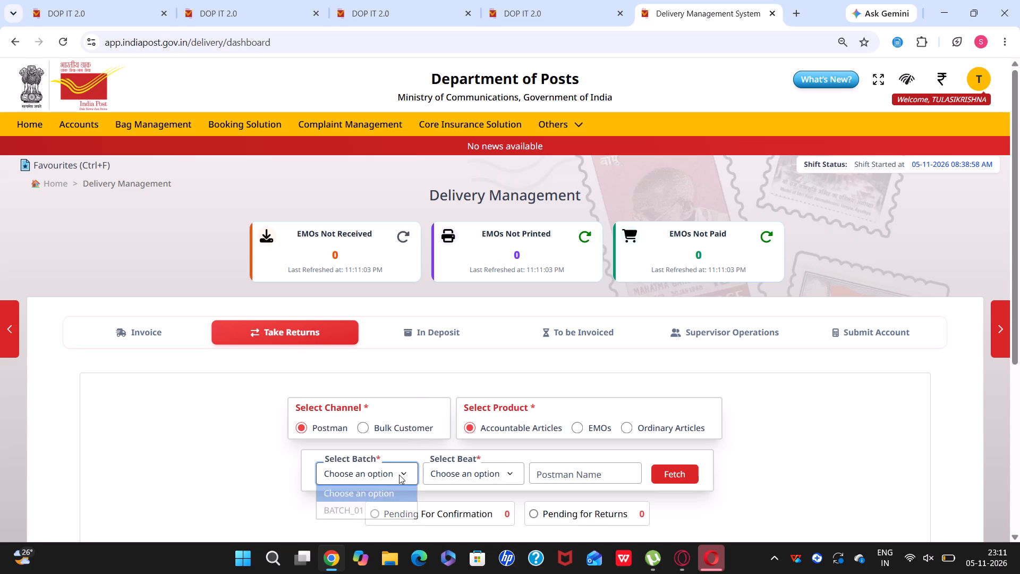
pyautogui.click(394, 514)
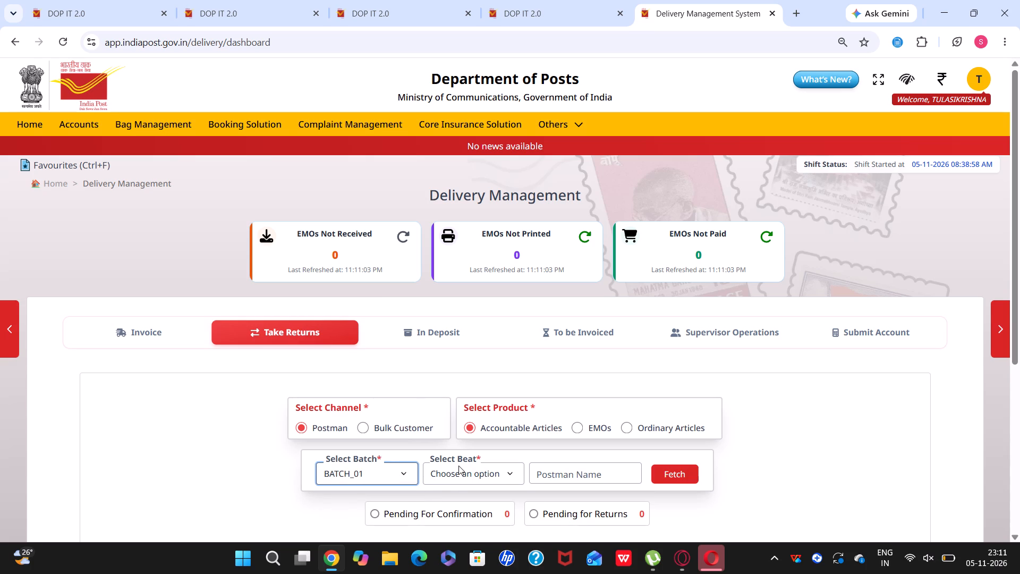
pyautogui.click(459, 472)
pyautogui.click(455, 509)
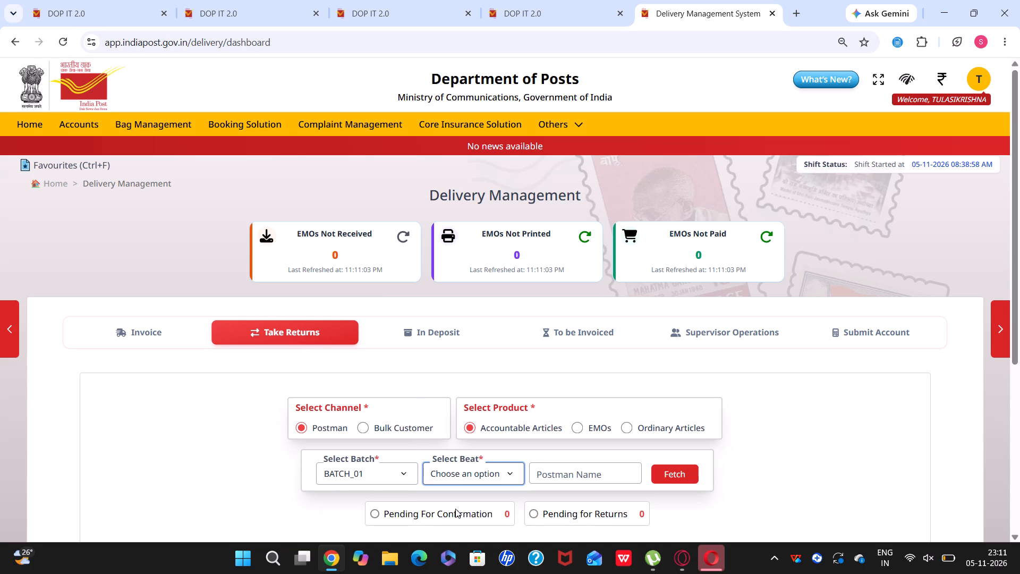
pyautogui.click(672, 472)
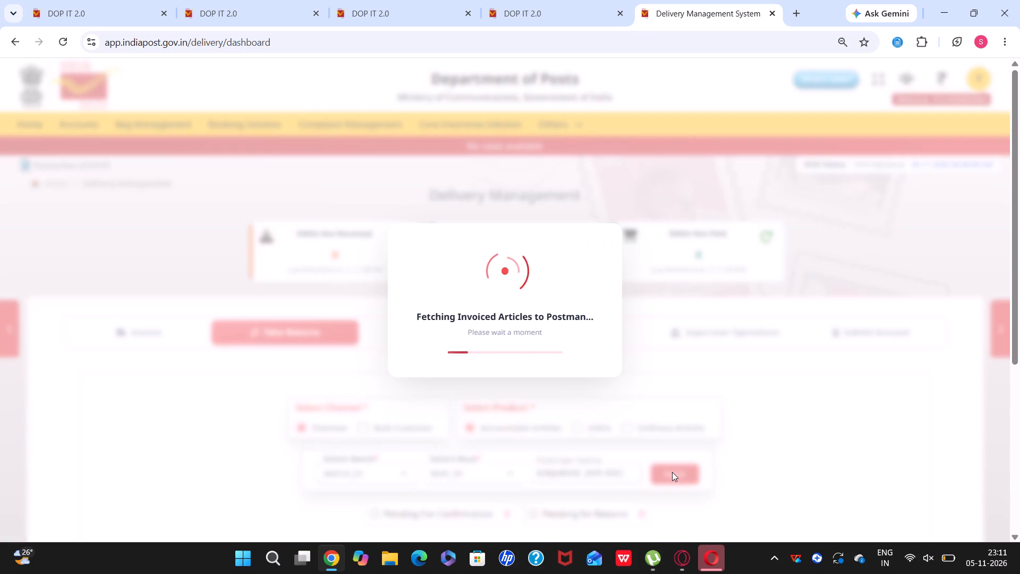
# Select all articles pending for returns and update their remarks to Delivered.
pyautogui.scroll(-3, 672, 472)
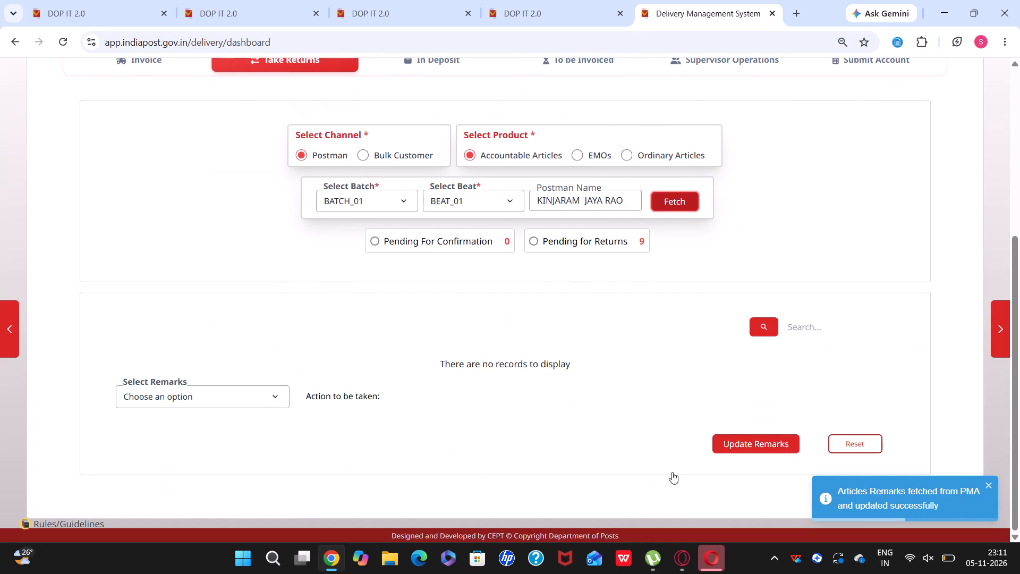
pyautogui.click(567, 239)
pyautogui.scroll(-2, 325, 354)
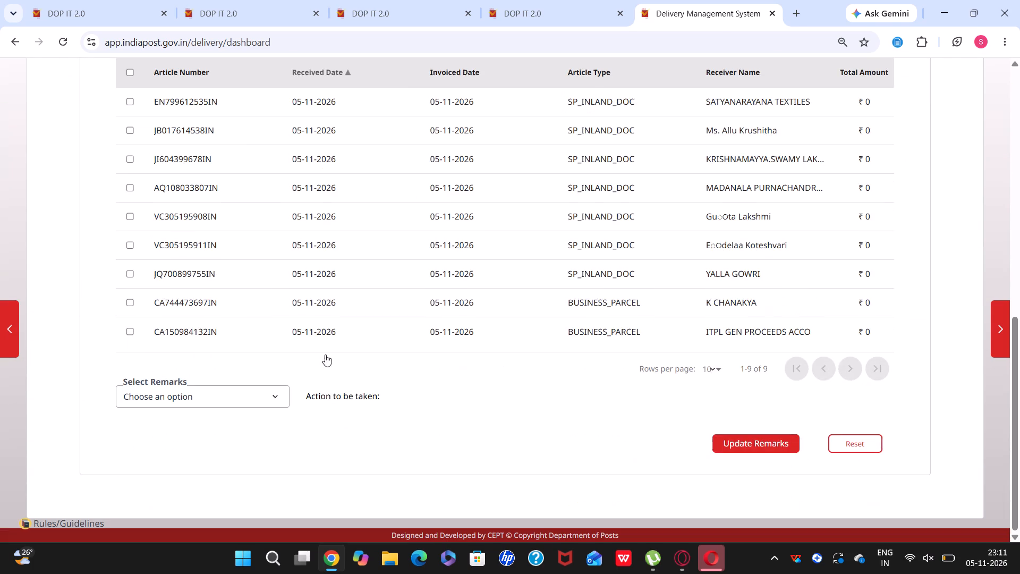
pyautogui.scroll(2, 256, 272)
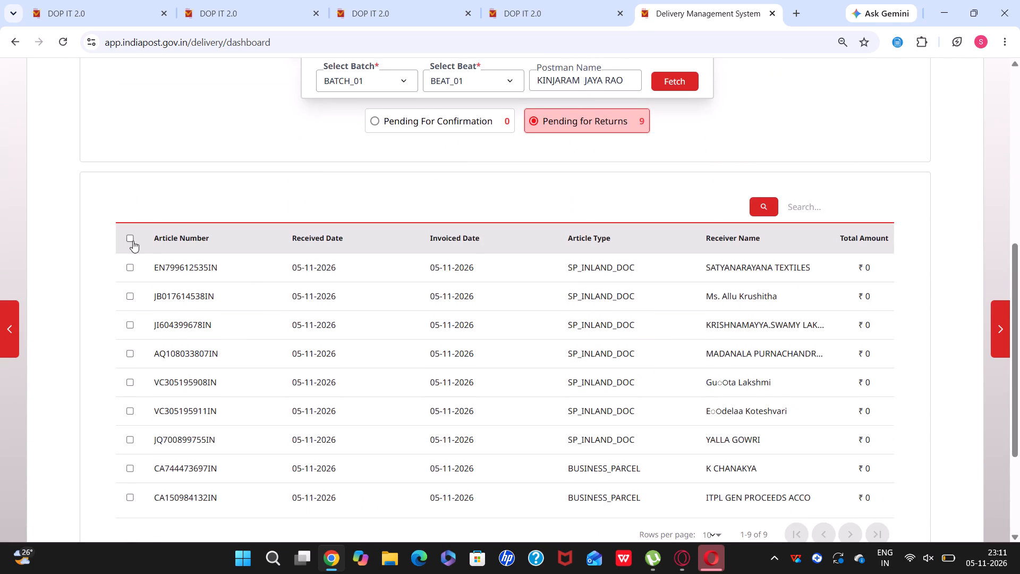
pyautogui.click(131, 237)
pyautogui.scroll(-1, 226, 327)
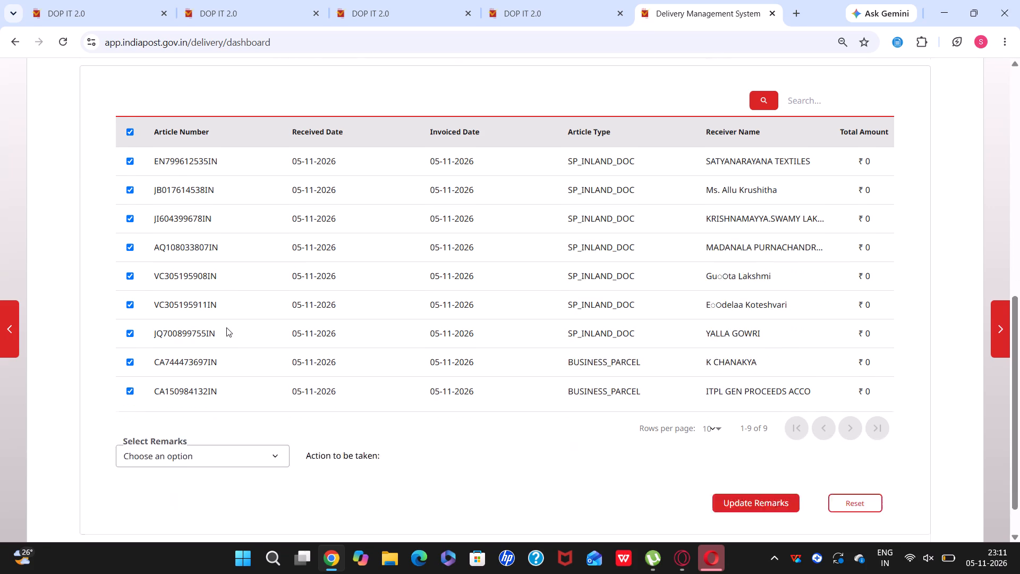
pyautogui.click(227, 402)
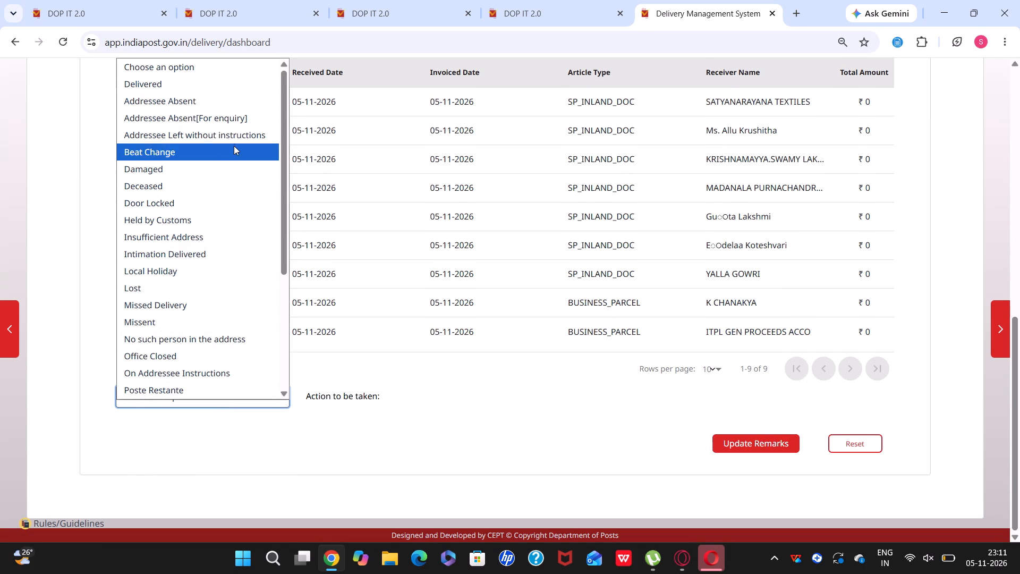
pyautogui.click(228, 91)
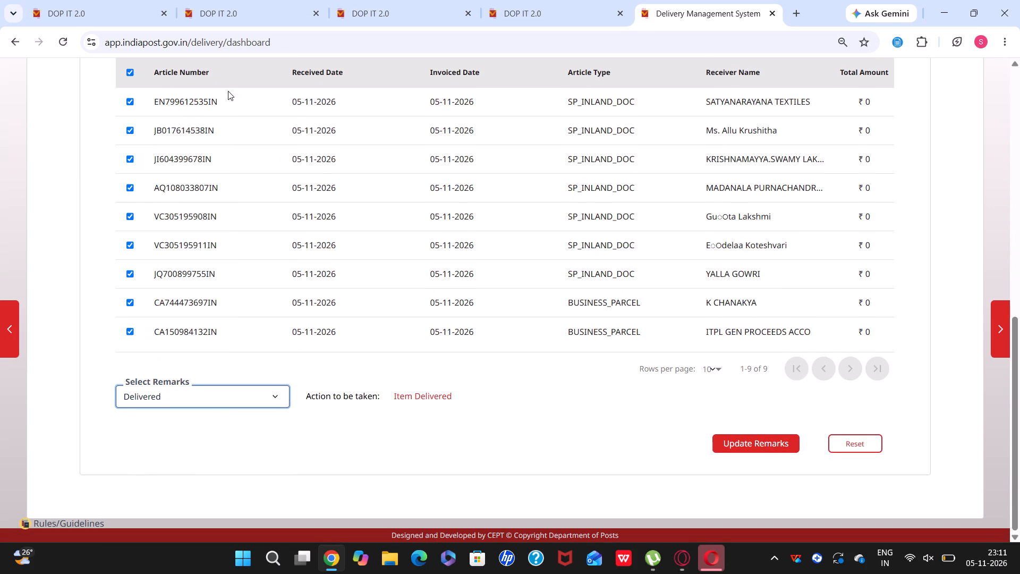
pyautogui.click(766, 440)
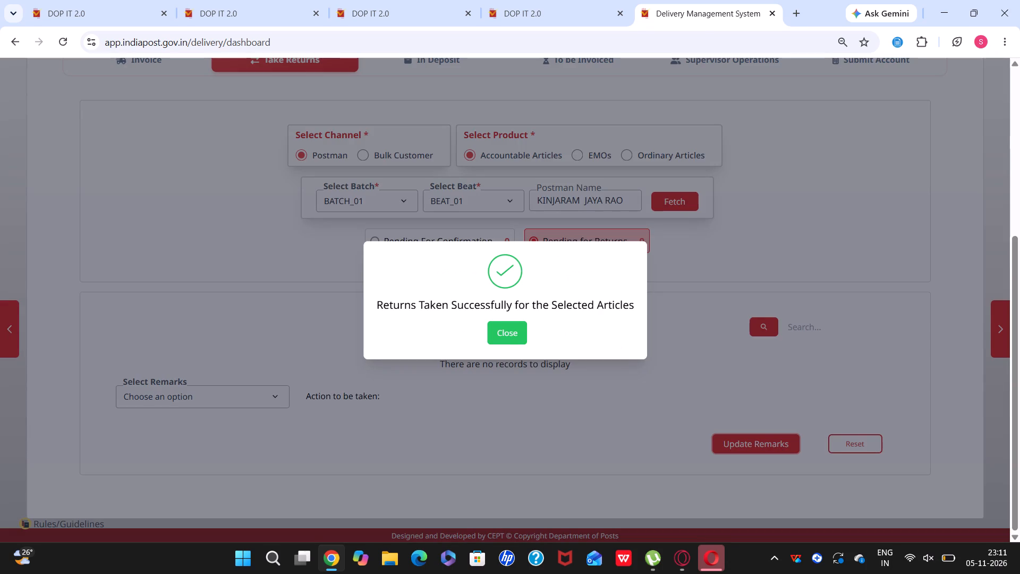
# Dismiss the confirmation for the taken returns.
pyautogui.click(510, 341)
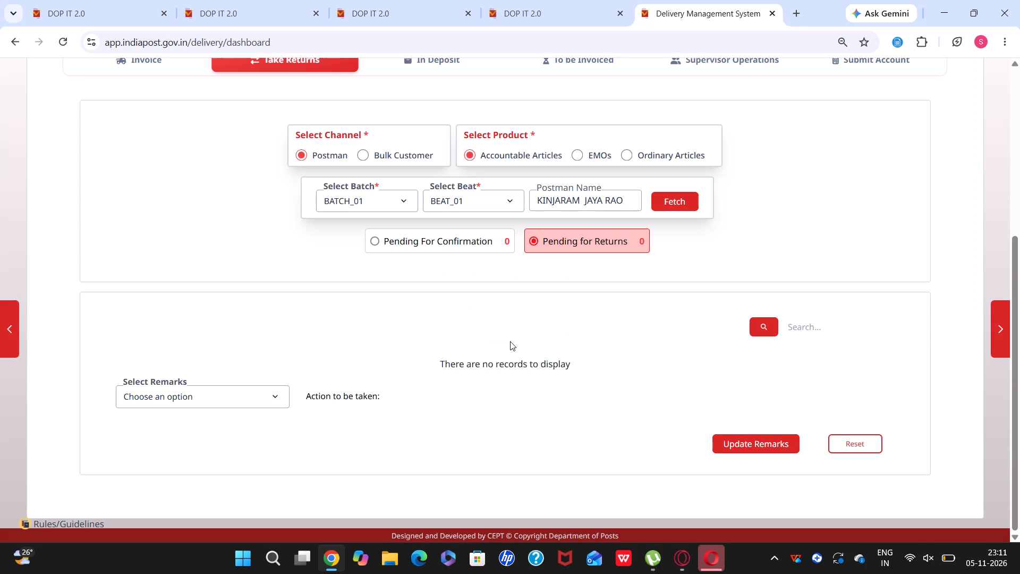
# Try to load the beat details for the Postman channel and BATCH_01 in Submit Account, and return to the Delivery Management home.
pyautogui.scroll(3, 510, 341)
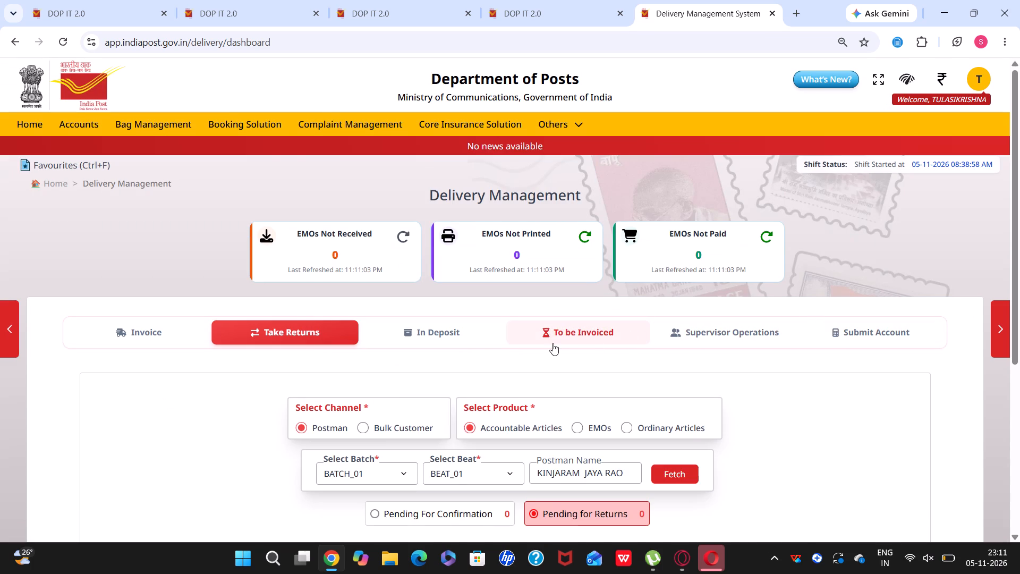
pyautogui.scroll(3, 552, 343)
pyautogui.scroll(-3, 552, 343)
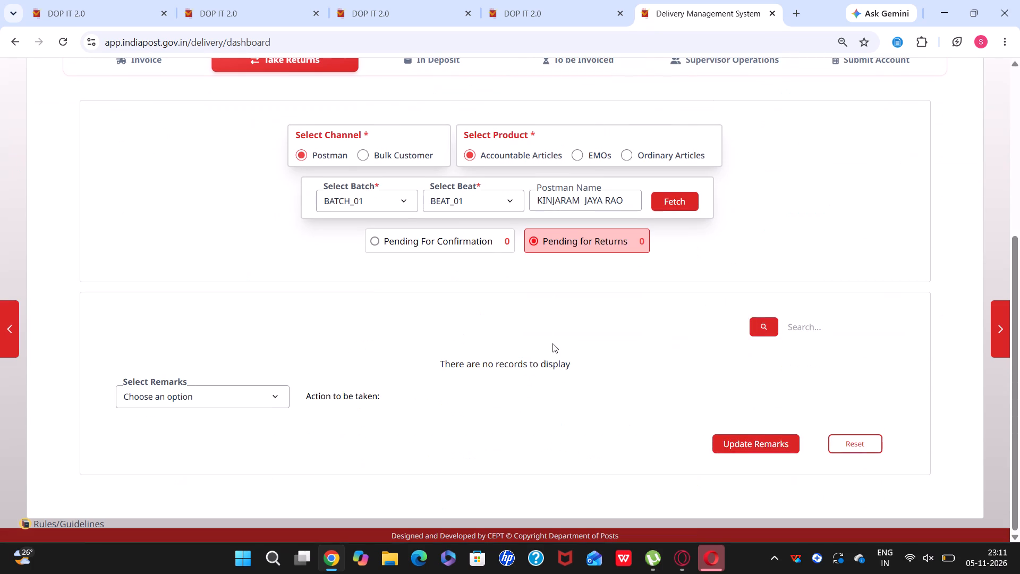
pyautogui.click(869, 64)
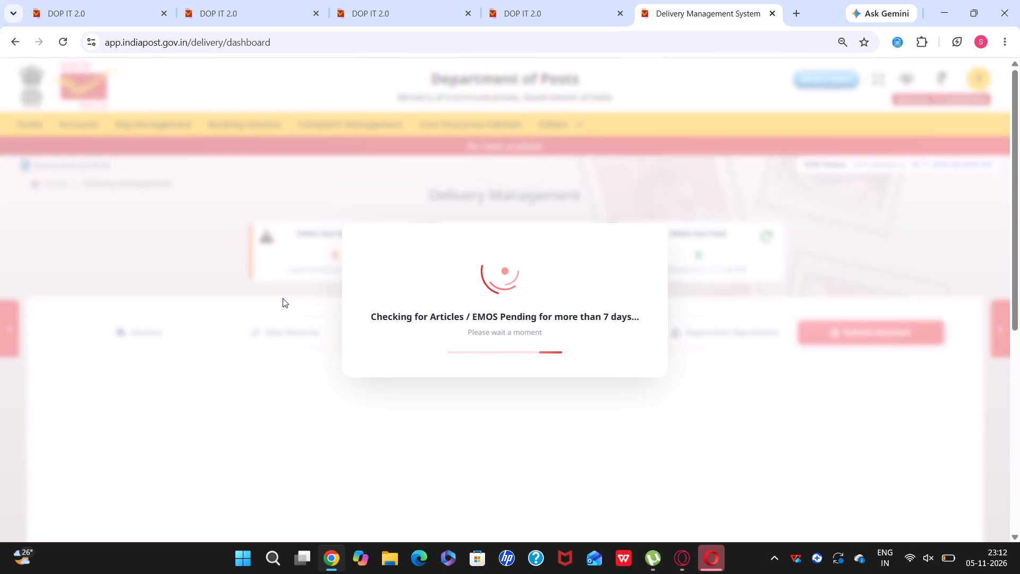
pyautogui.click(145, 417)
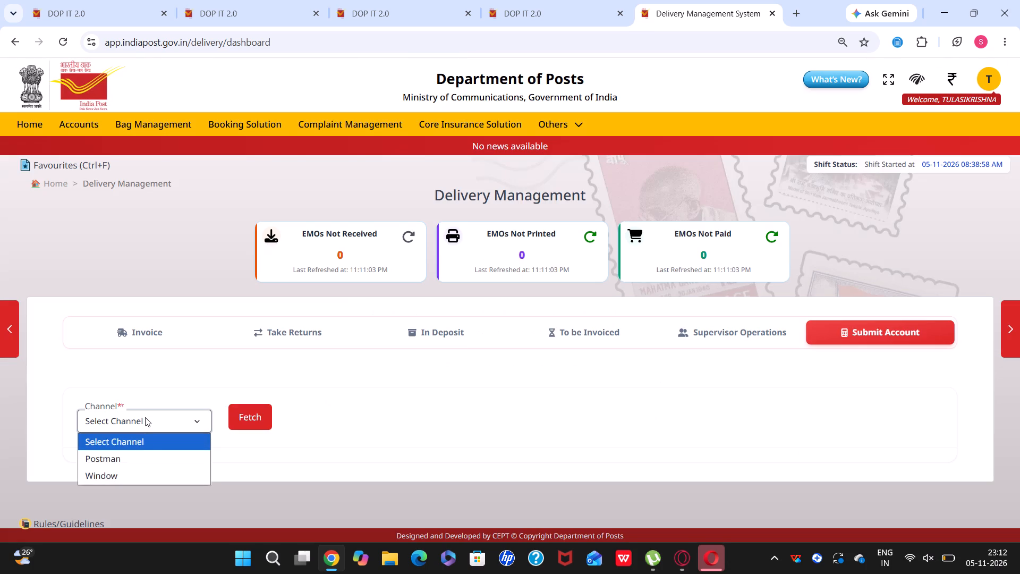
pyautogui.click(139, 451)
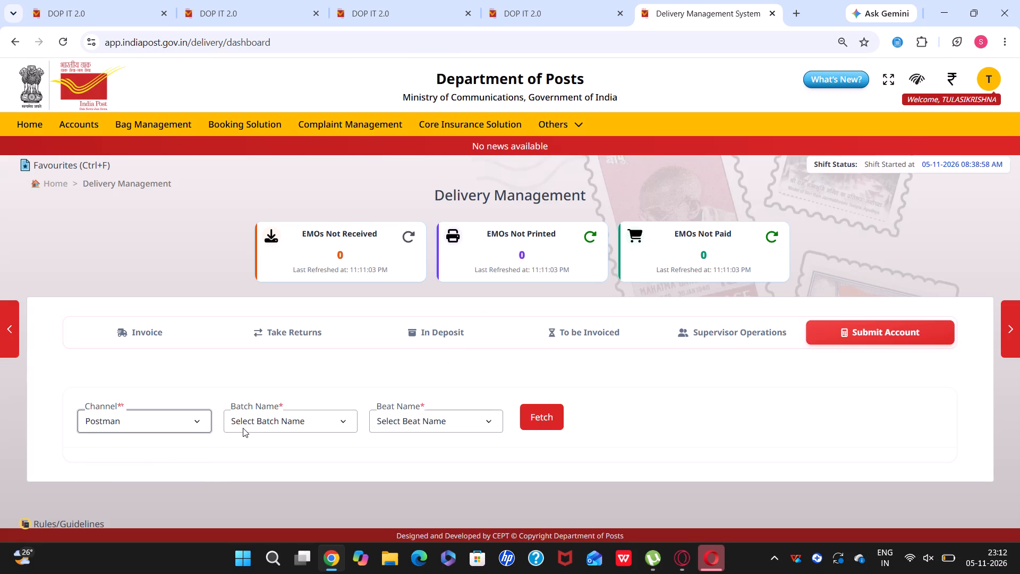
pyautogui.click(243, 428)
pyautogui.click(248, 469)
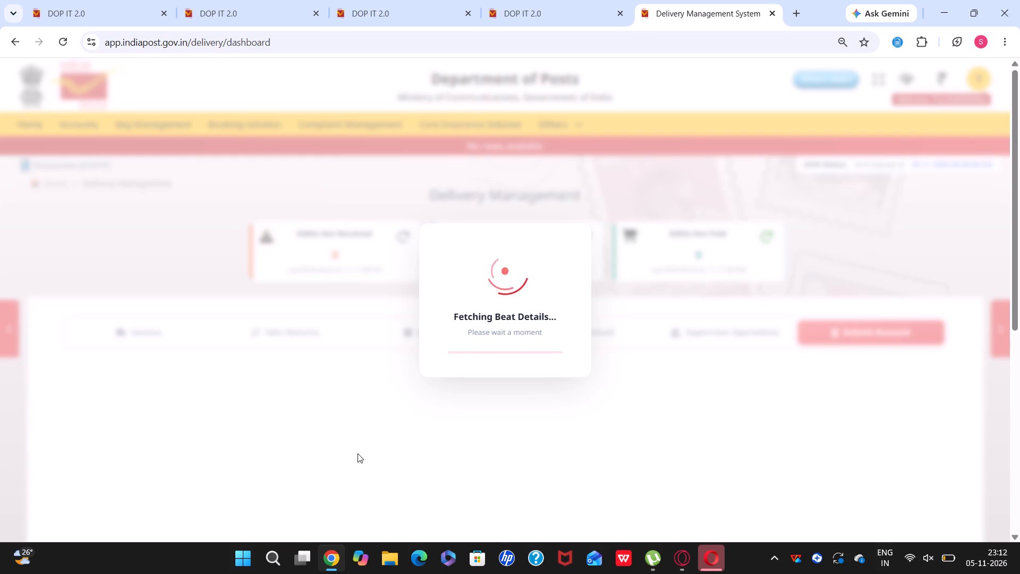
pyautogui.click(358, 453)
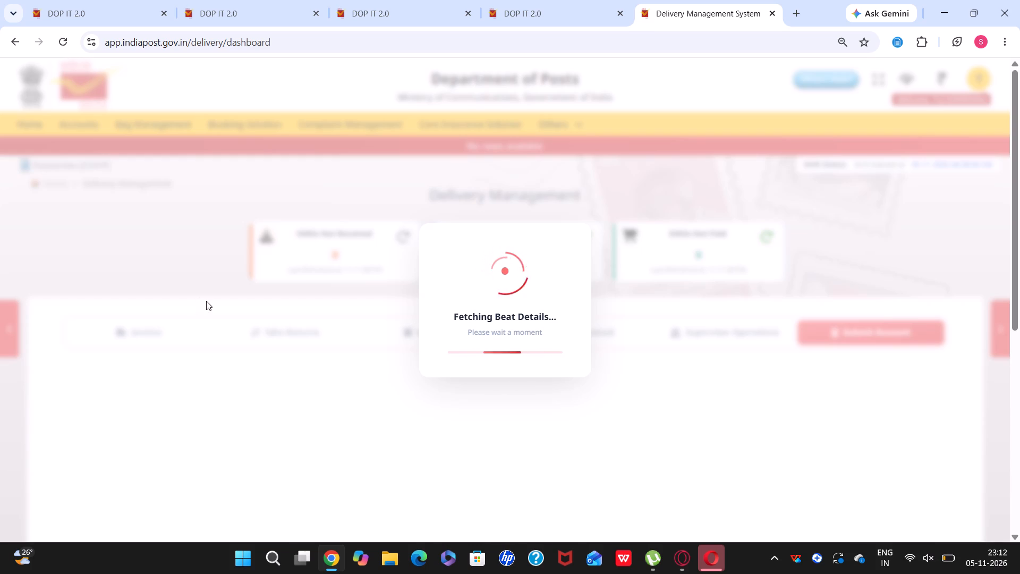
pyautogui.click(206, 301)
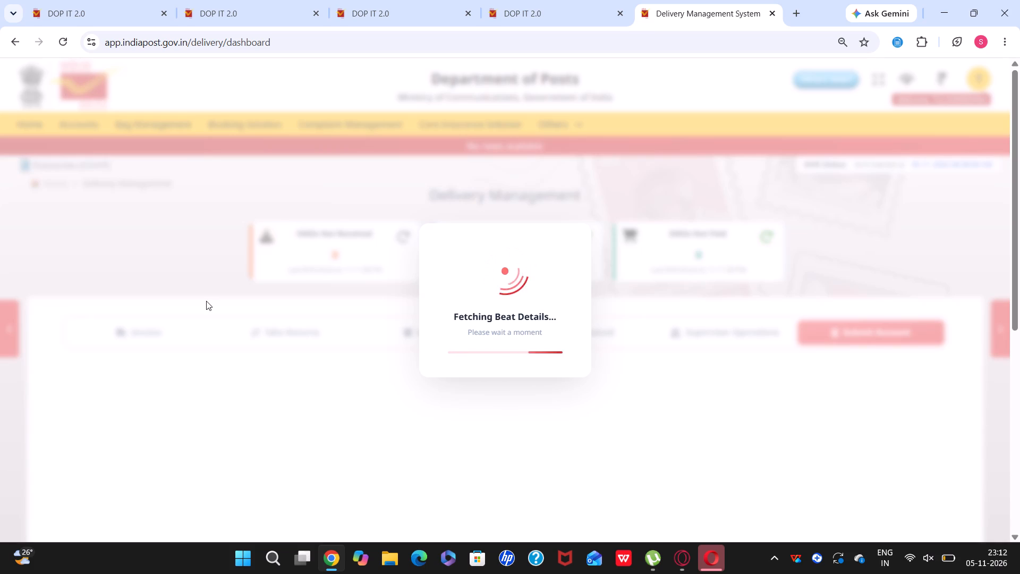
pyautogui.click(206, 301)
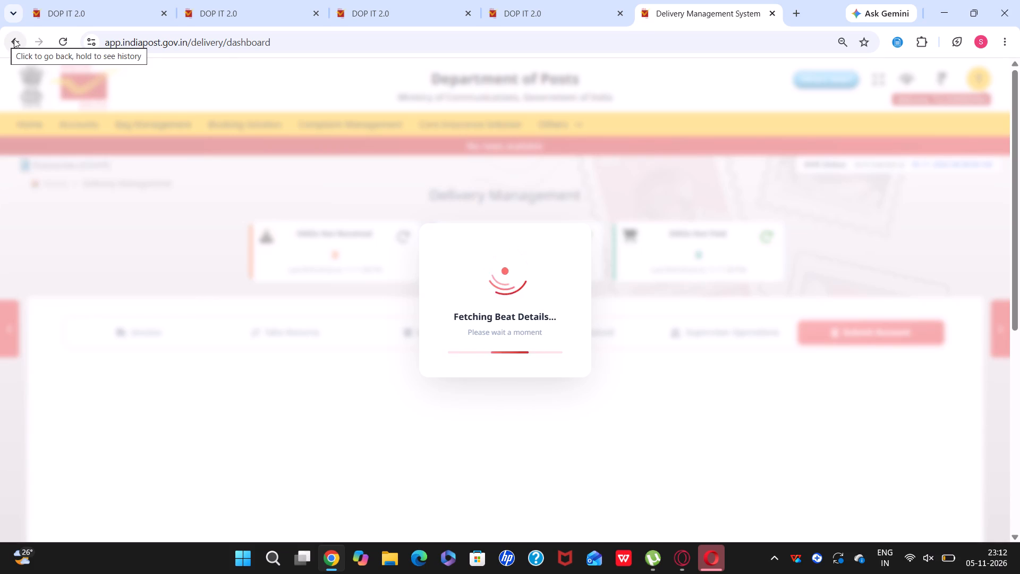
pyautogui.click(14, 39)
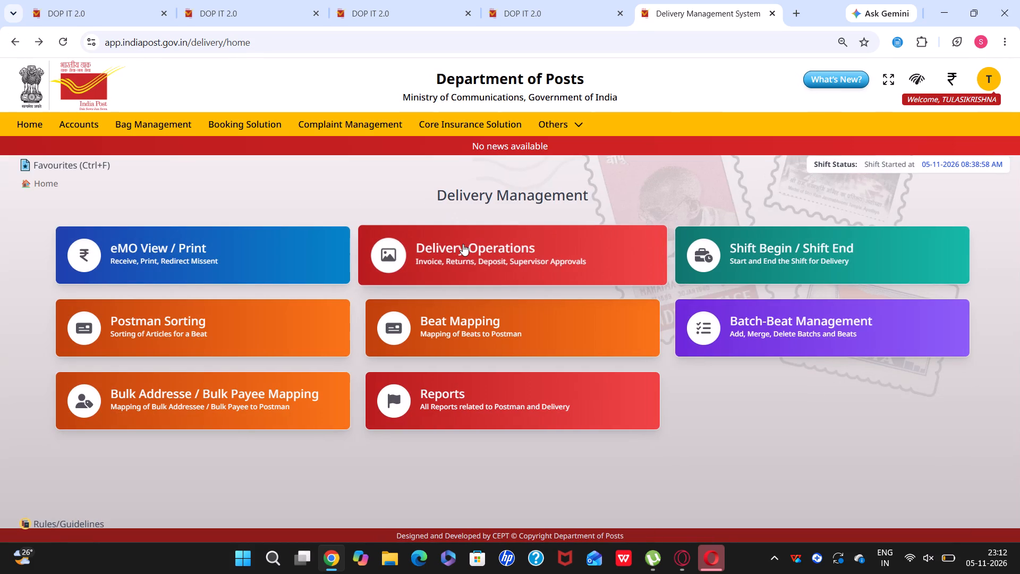
# Reopen Delivery Operations and fetch the Postman channel's Submit Account summary for BATCH_01 and BEAT_01.
pyautogui.click(463, 244)
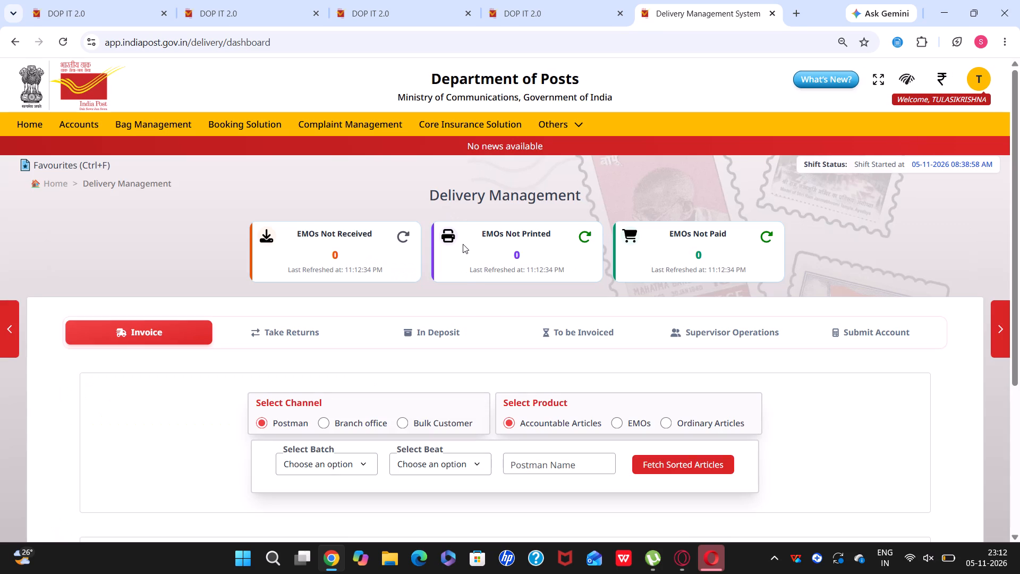
pyautogui.click(895, 337)
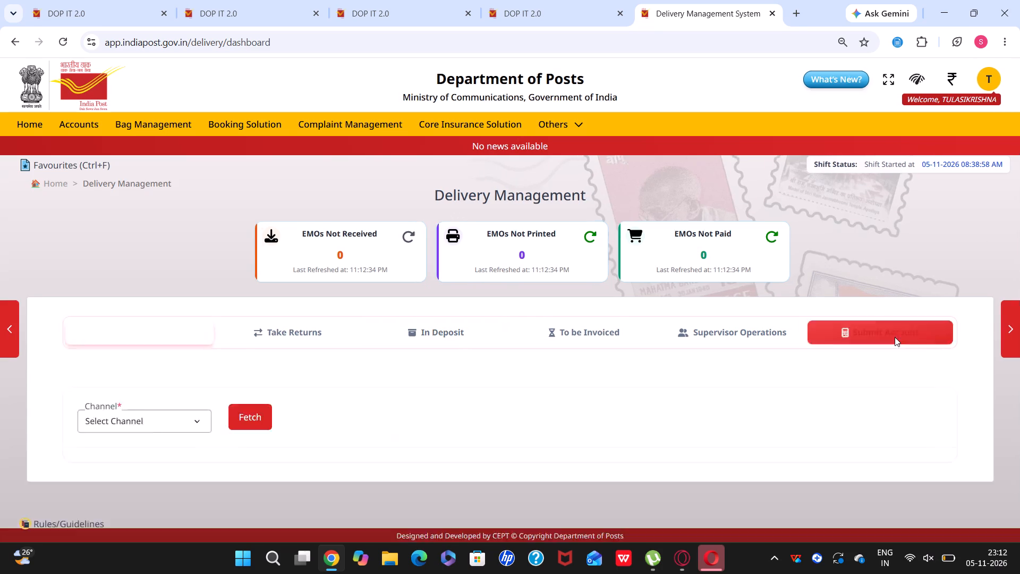
pyautogui.click(195, 416)
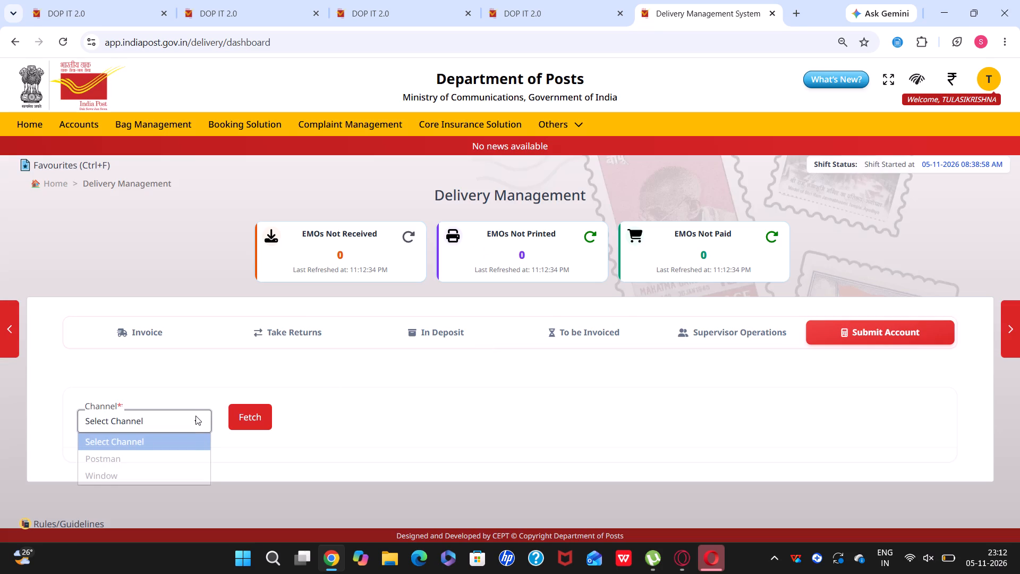
pyautogui.click(190, 453)
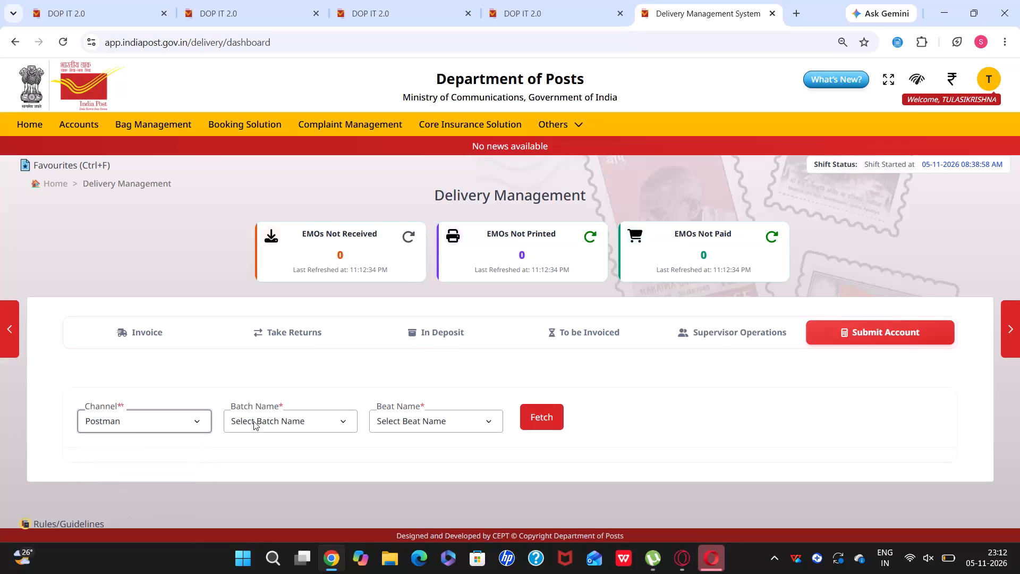
pyautogui.click(253, 421)
pyautogui.click(254, 455)
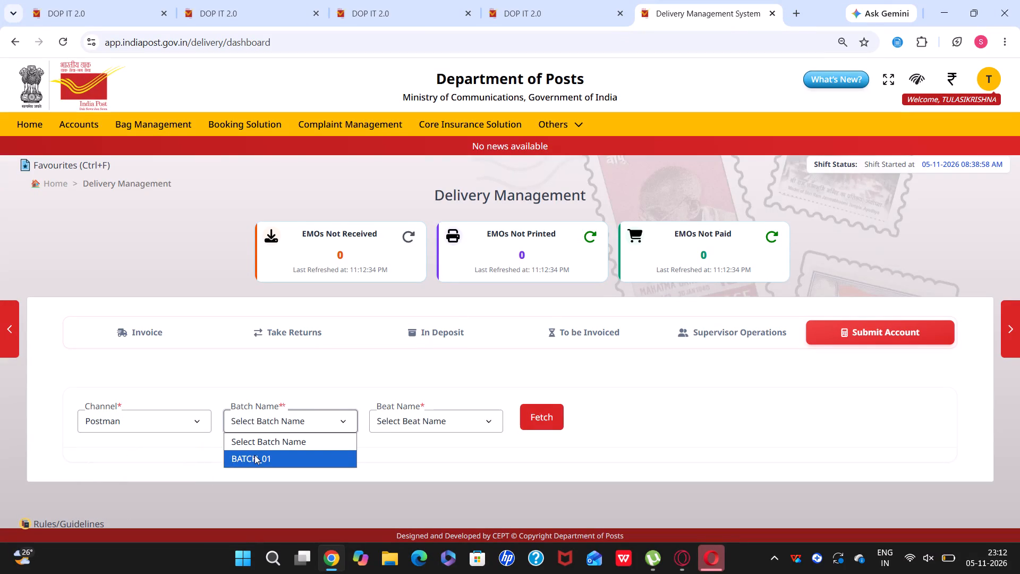
pyautogui.click(390, 415)
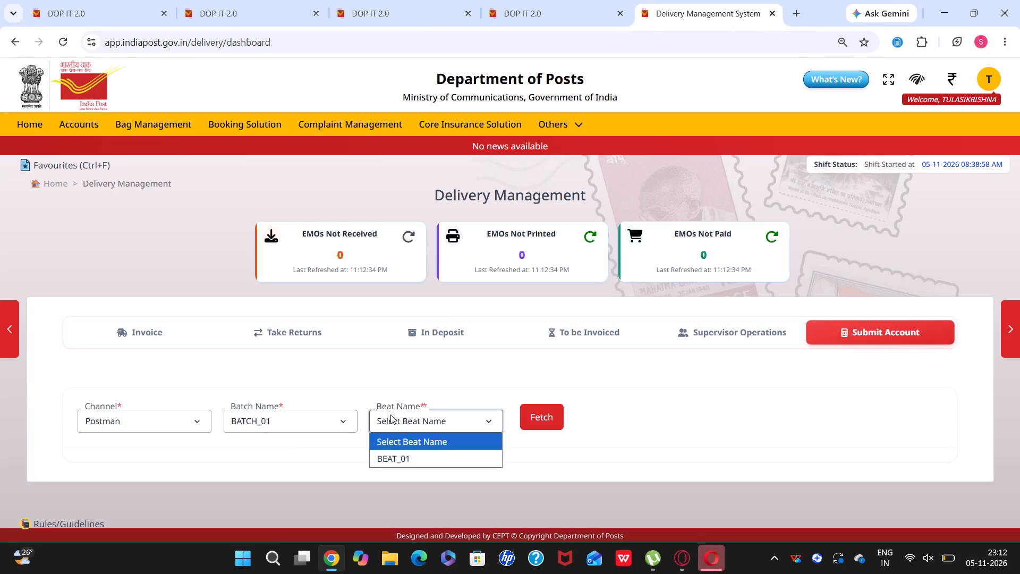
pyautogui.click(387, 455)
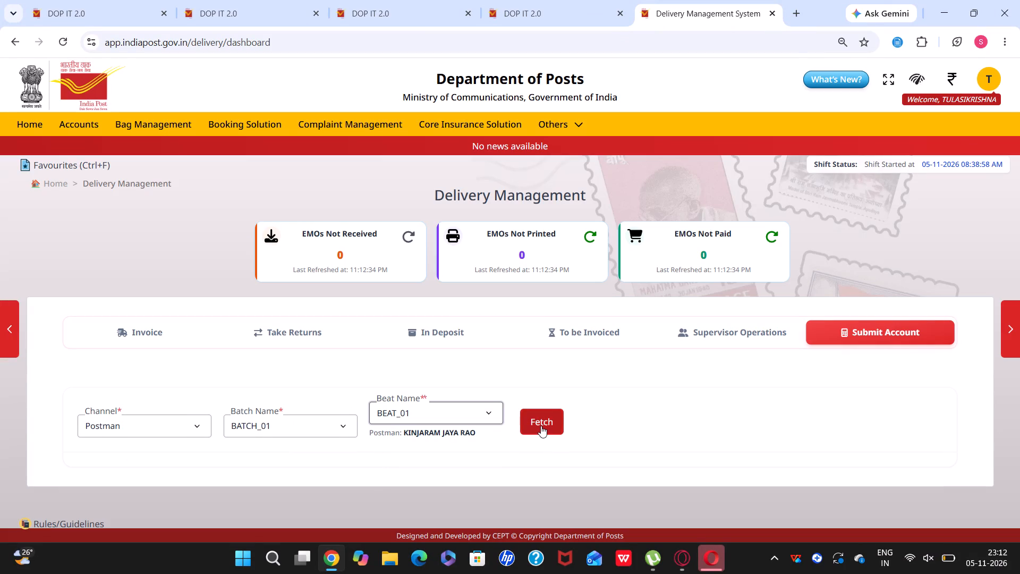
pyautogui.click(541, 426)
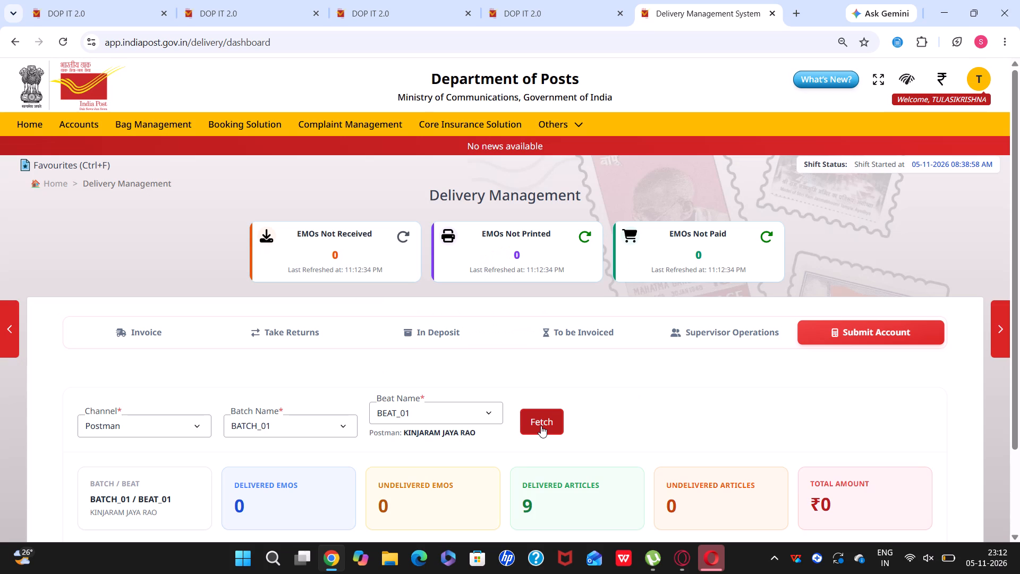
# Submit the fetched postman account for BATCH_01 and BEAT_01.
pyautogui.scroll(-4, 541, 426)
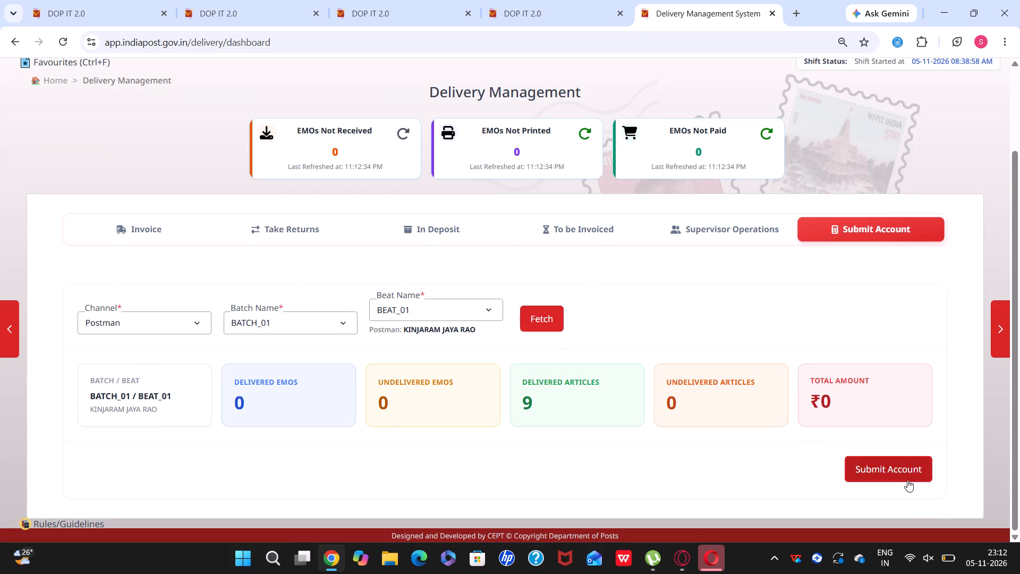
pyautogui.click(886, 466)
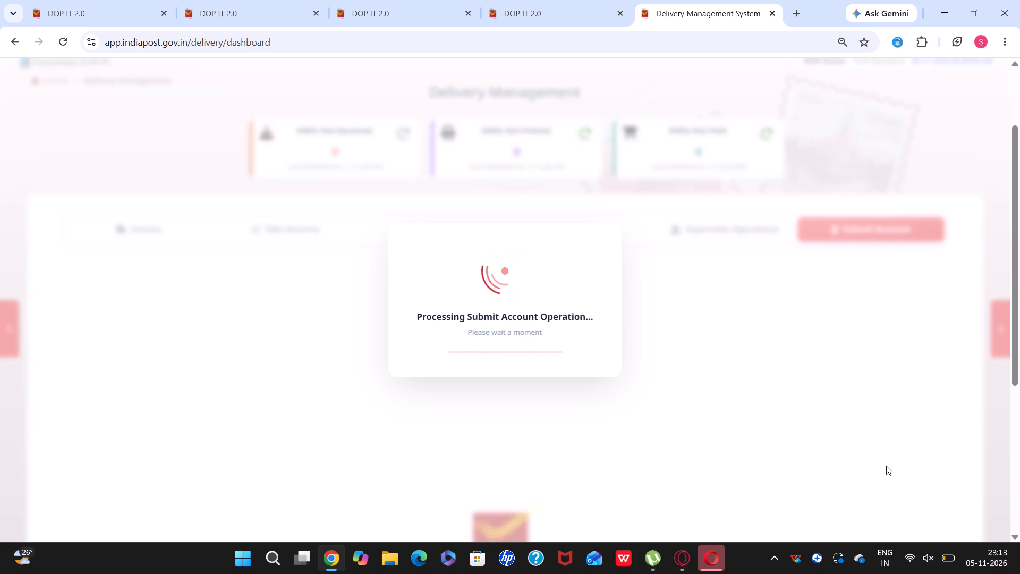
pyautogui.click(886, 466)
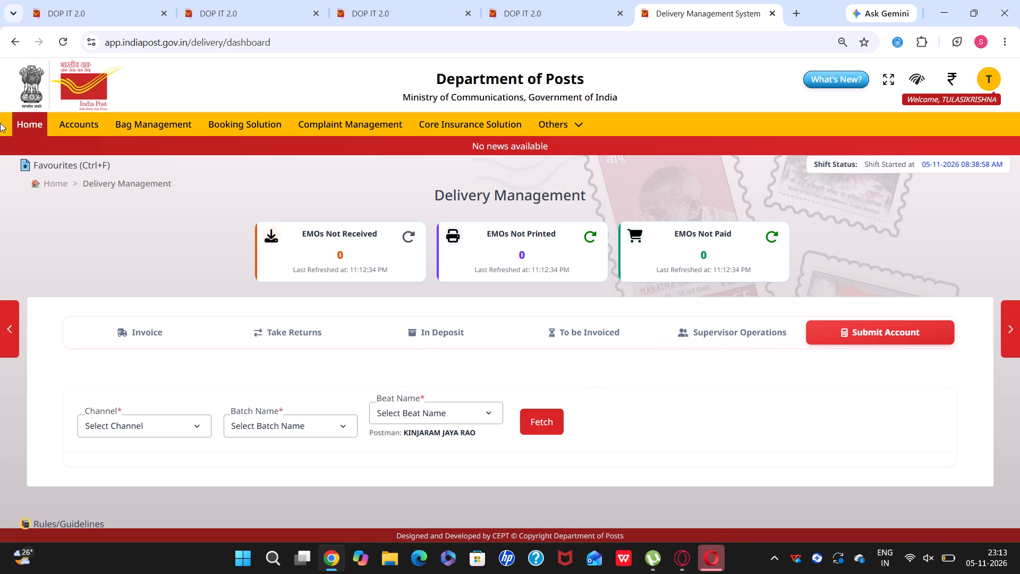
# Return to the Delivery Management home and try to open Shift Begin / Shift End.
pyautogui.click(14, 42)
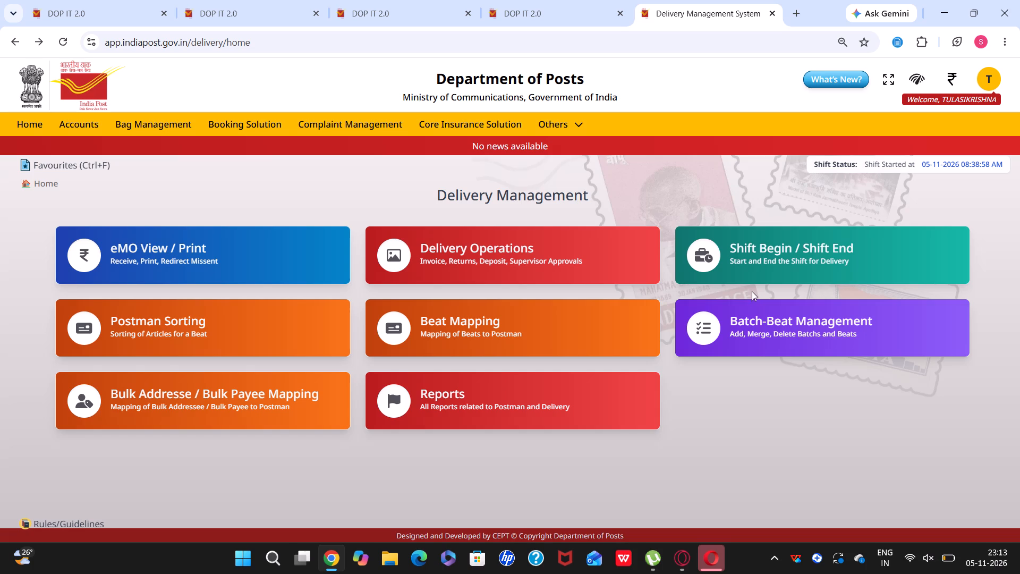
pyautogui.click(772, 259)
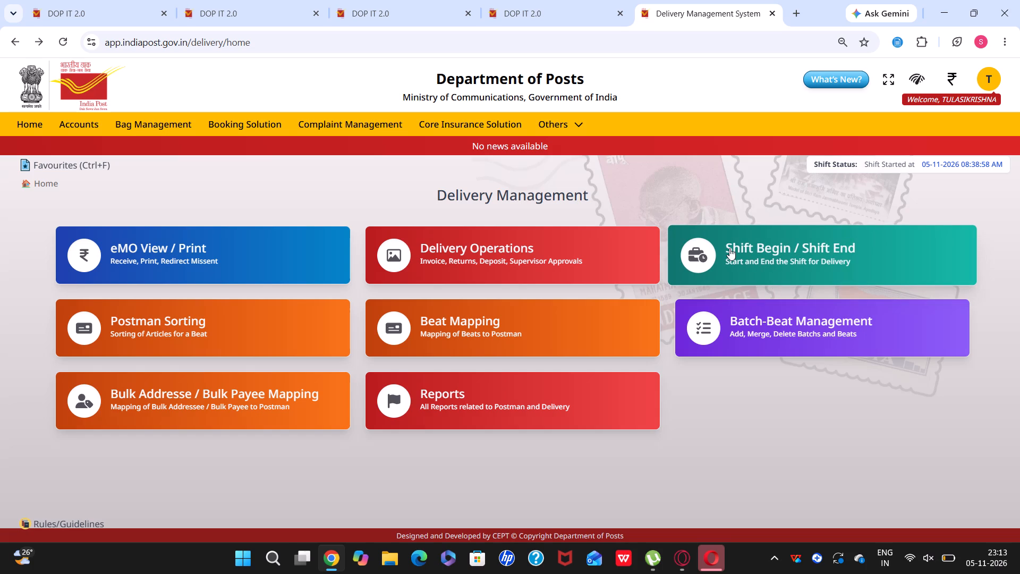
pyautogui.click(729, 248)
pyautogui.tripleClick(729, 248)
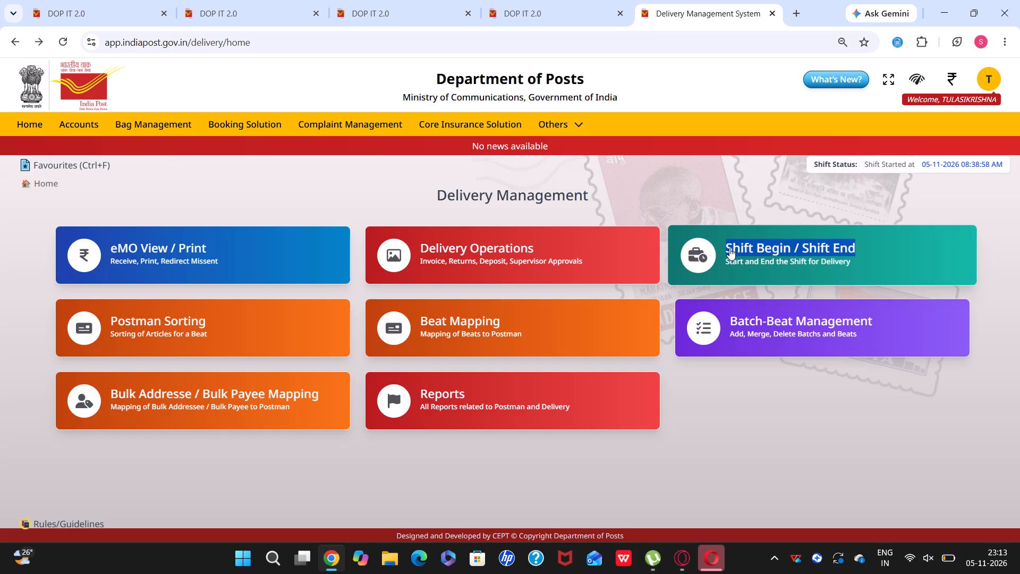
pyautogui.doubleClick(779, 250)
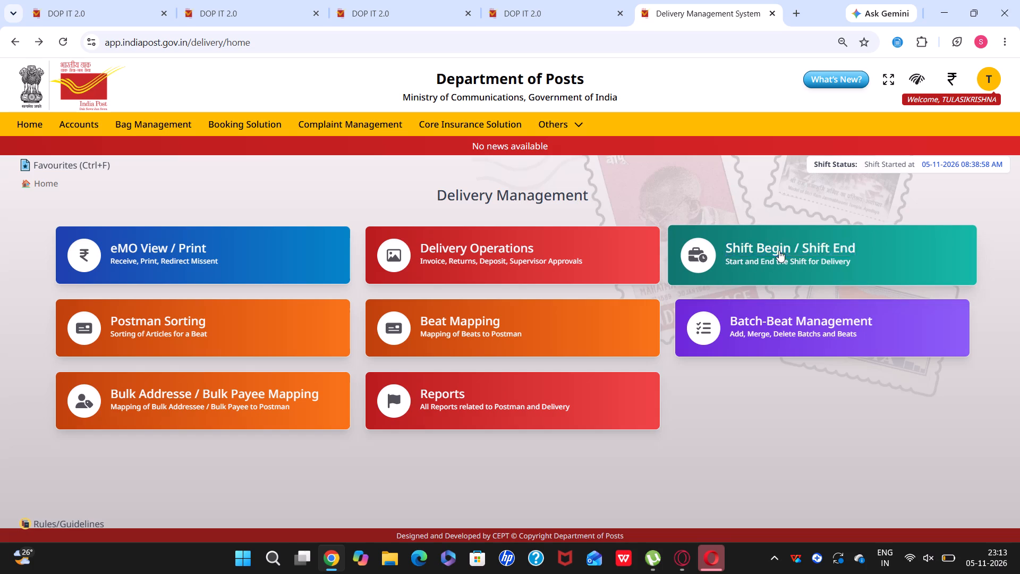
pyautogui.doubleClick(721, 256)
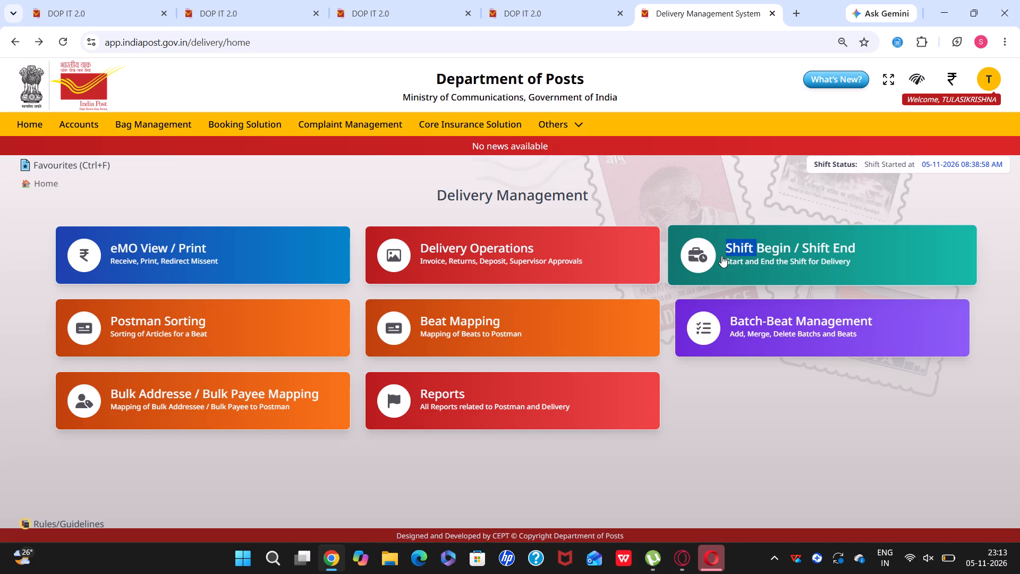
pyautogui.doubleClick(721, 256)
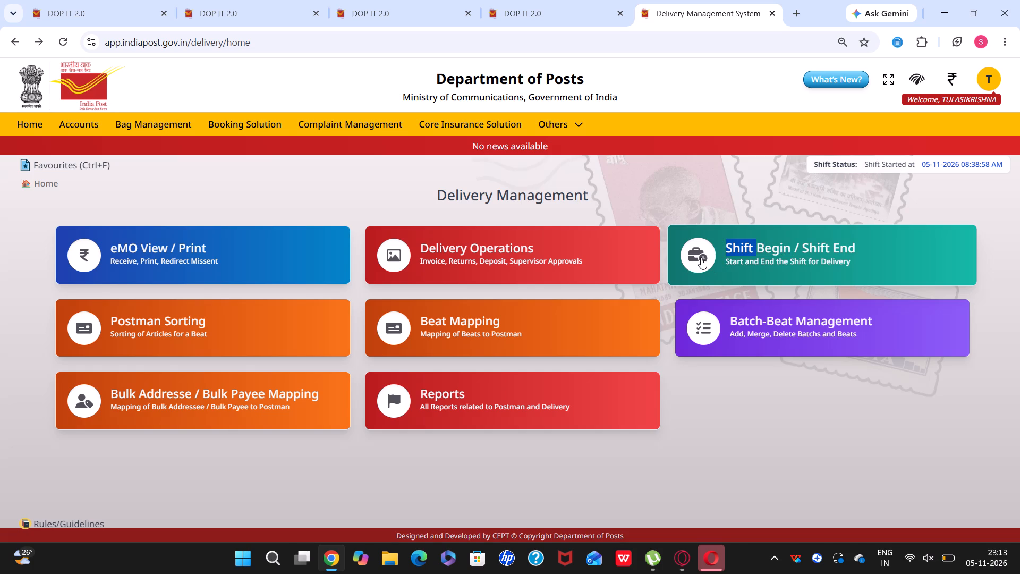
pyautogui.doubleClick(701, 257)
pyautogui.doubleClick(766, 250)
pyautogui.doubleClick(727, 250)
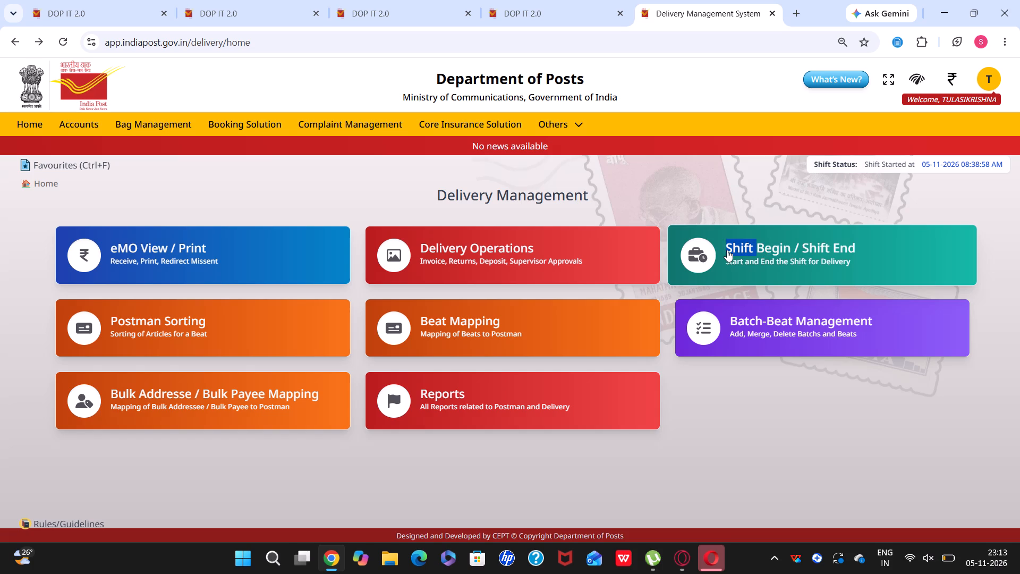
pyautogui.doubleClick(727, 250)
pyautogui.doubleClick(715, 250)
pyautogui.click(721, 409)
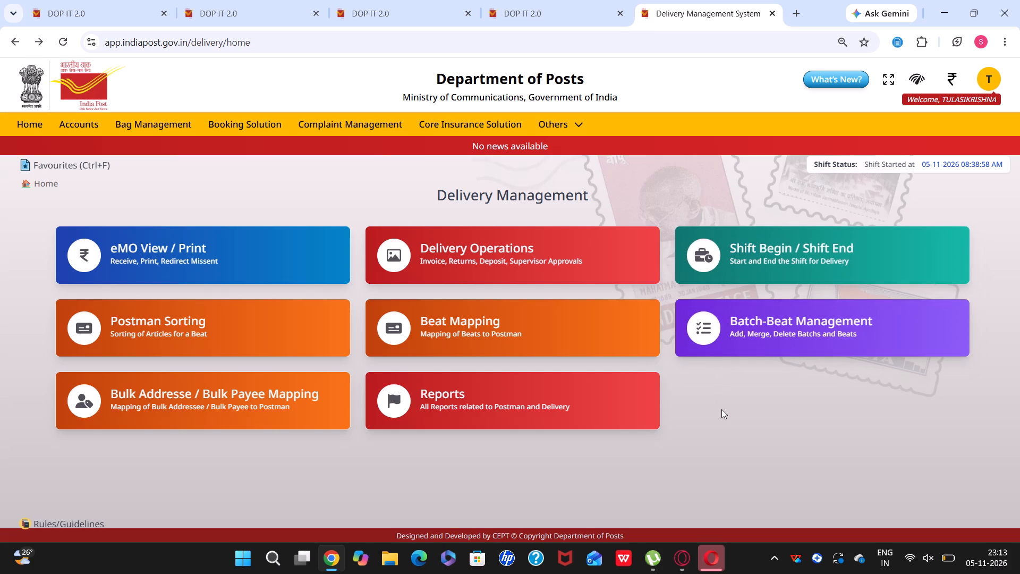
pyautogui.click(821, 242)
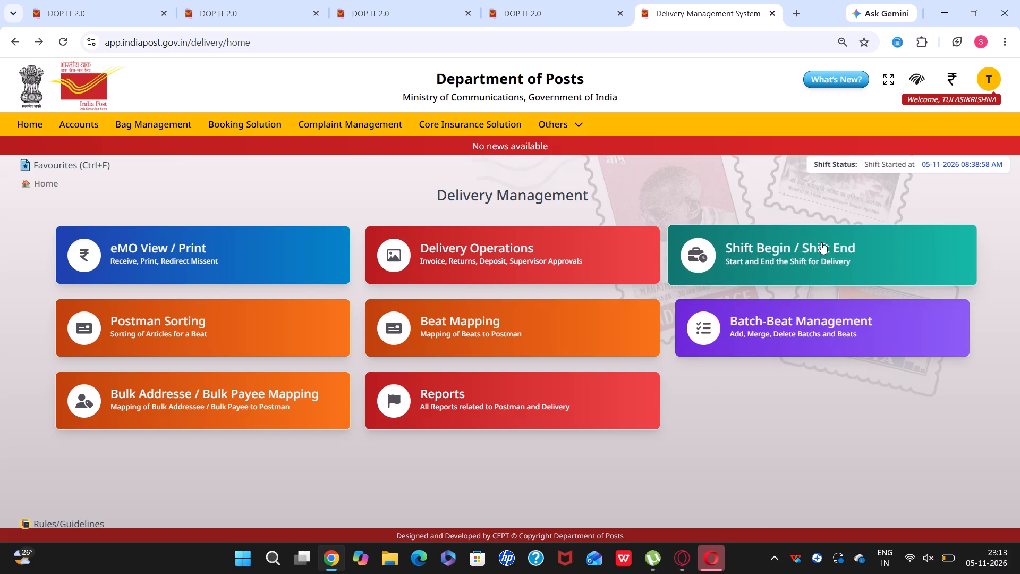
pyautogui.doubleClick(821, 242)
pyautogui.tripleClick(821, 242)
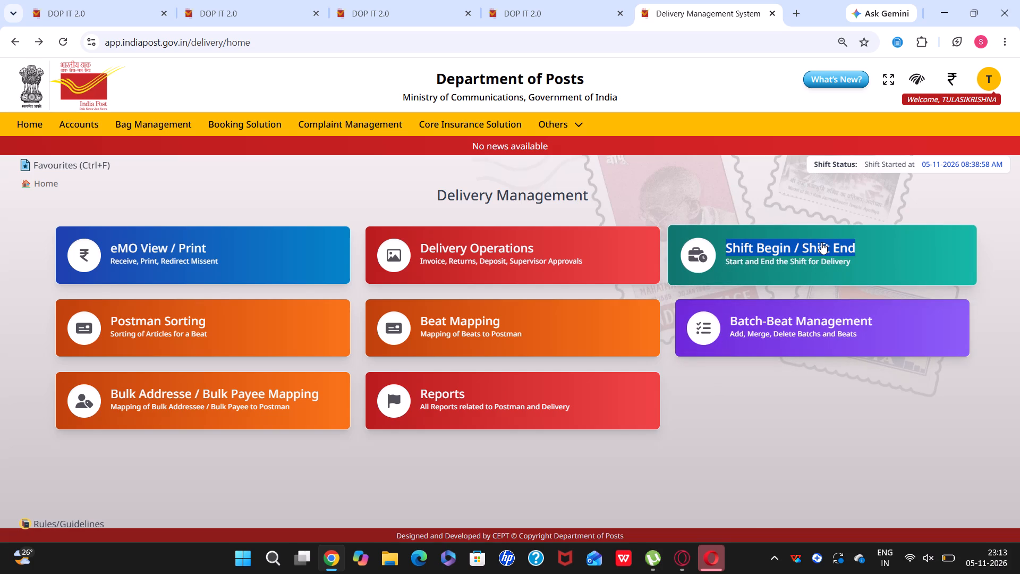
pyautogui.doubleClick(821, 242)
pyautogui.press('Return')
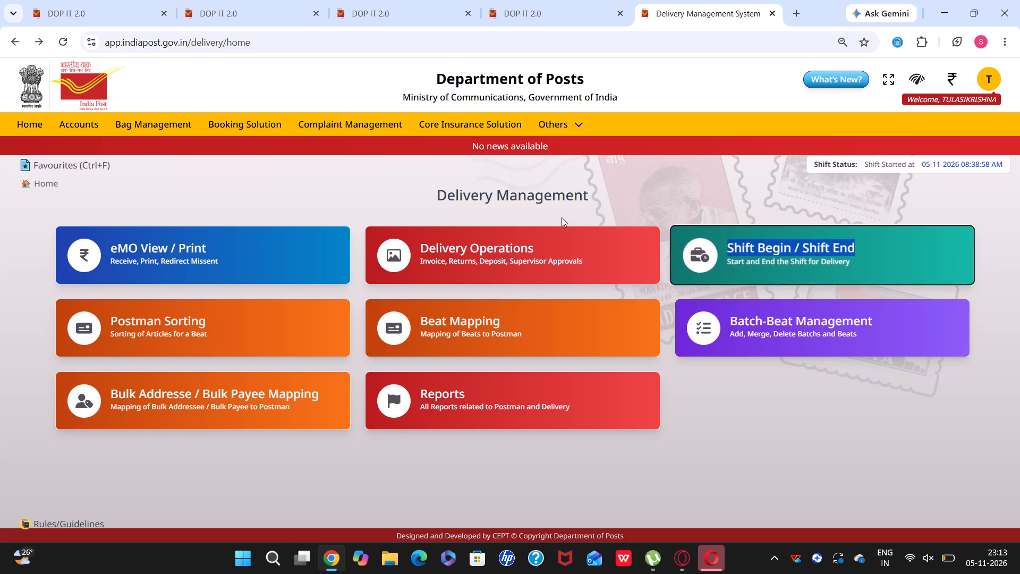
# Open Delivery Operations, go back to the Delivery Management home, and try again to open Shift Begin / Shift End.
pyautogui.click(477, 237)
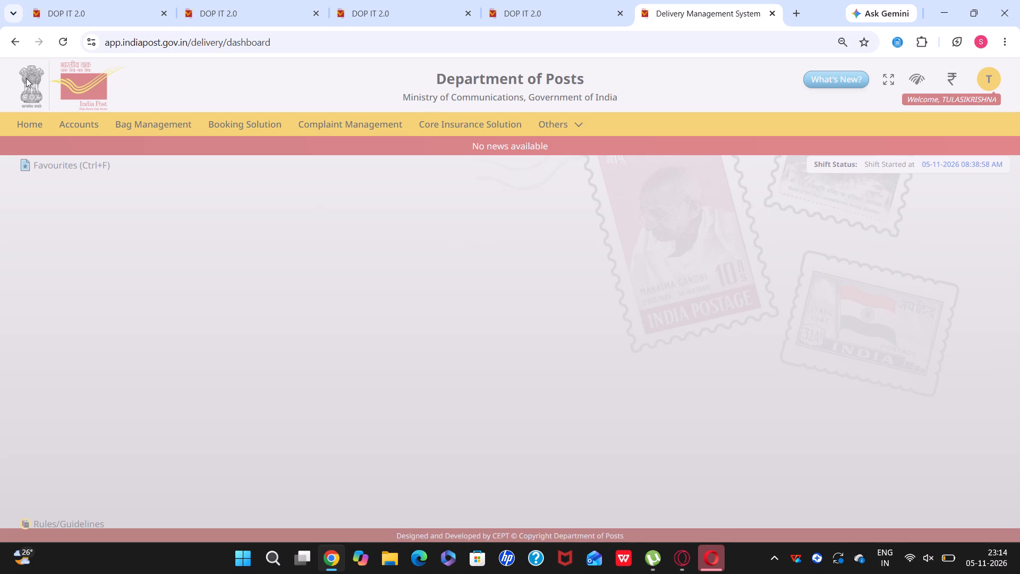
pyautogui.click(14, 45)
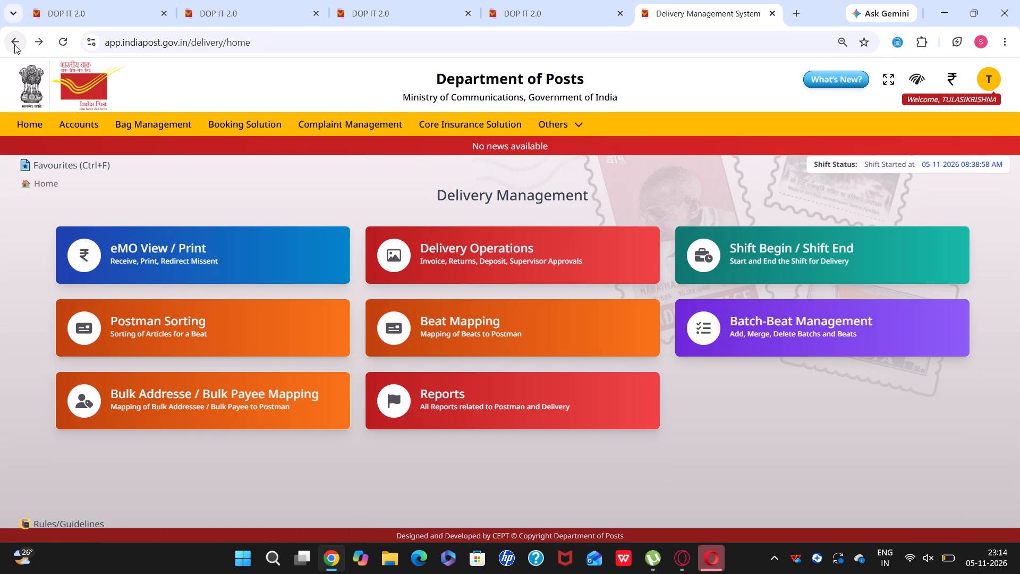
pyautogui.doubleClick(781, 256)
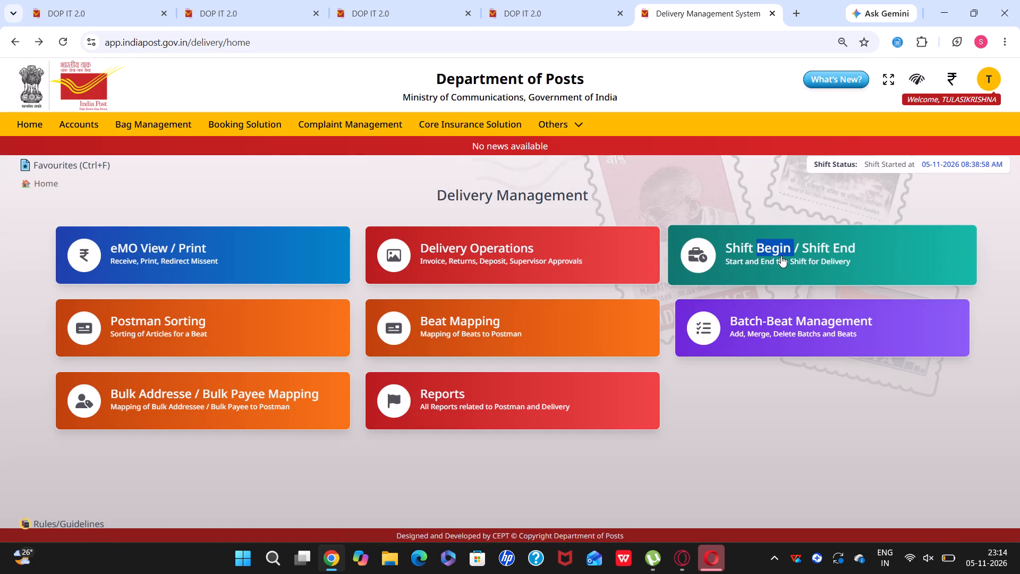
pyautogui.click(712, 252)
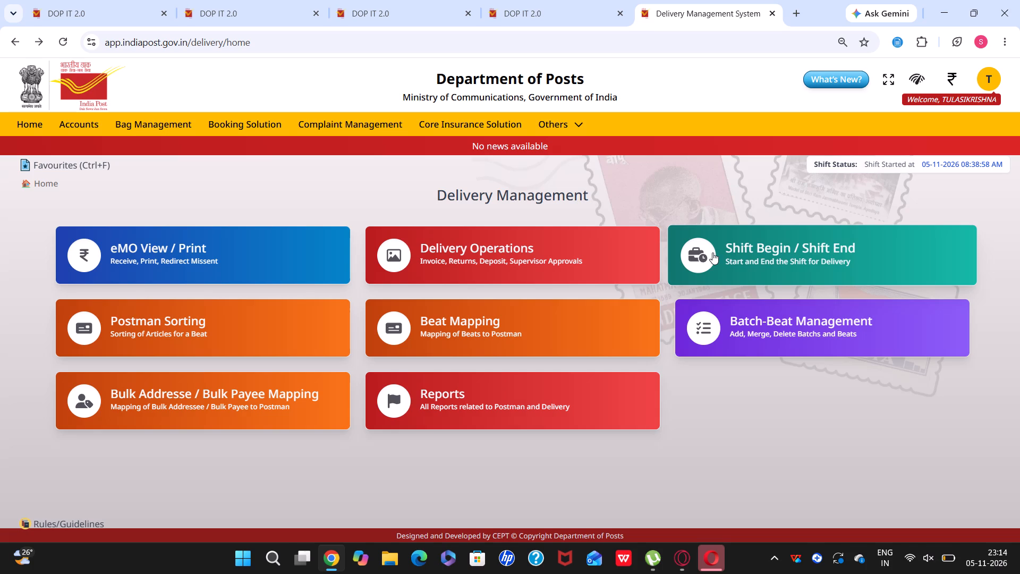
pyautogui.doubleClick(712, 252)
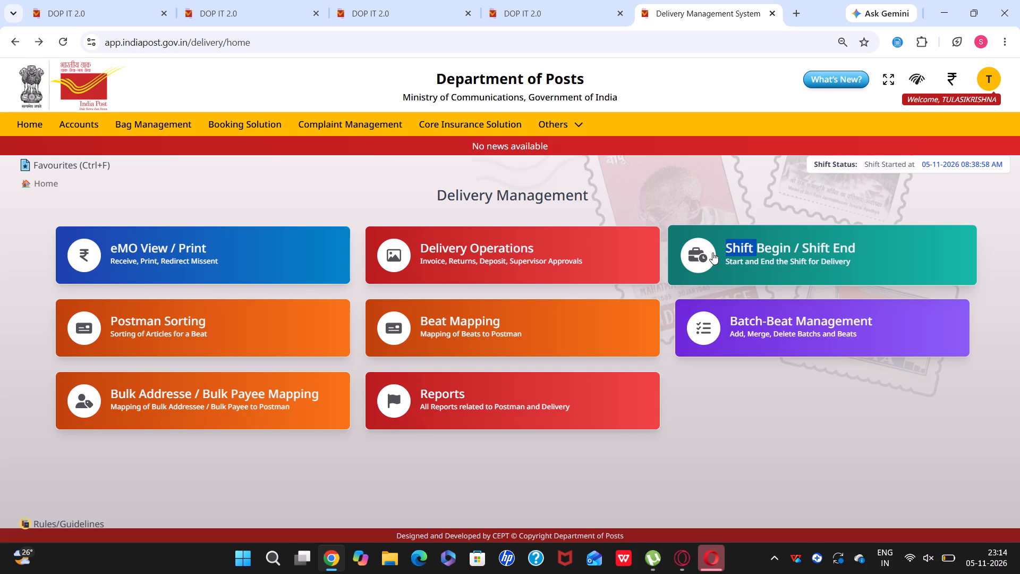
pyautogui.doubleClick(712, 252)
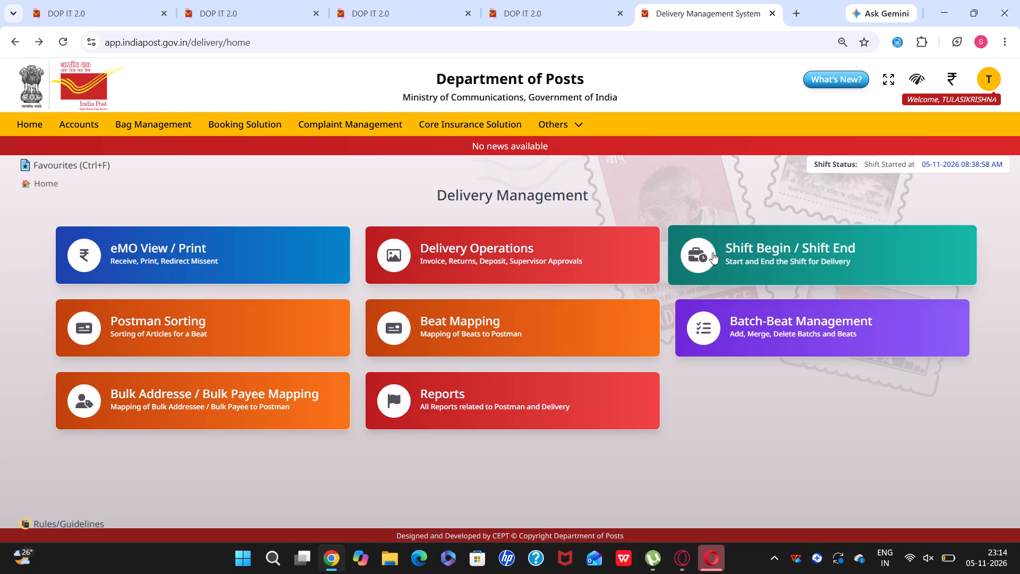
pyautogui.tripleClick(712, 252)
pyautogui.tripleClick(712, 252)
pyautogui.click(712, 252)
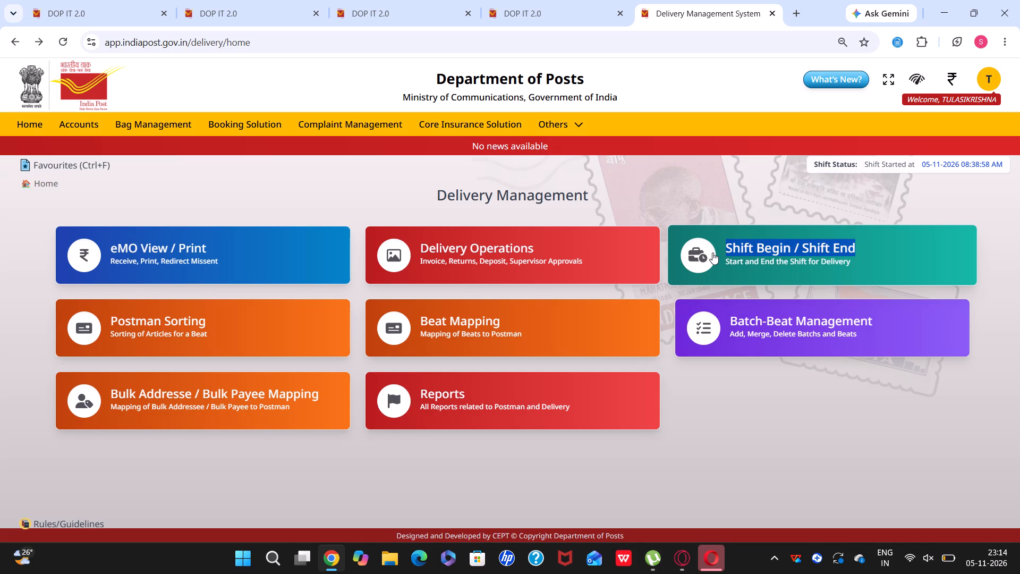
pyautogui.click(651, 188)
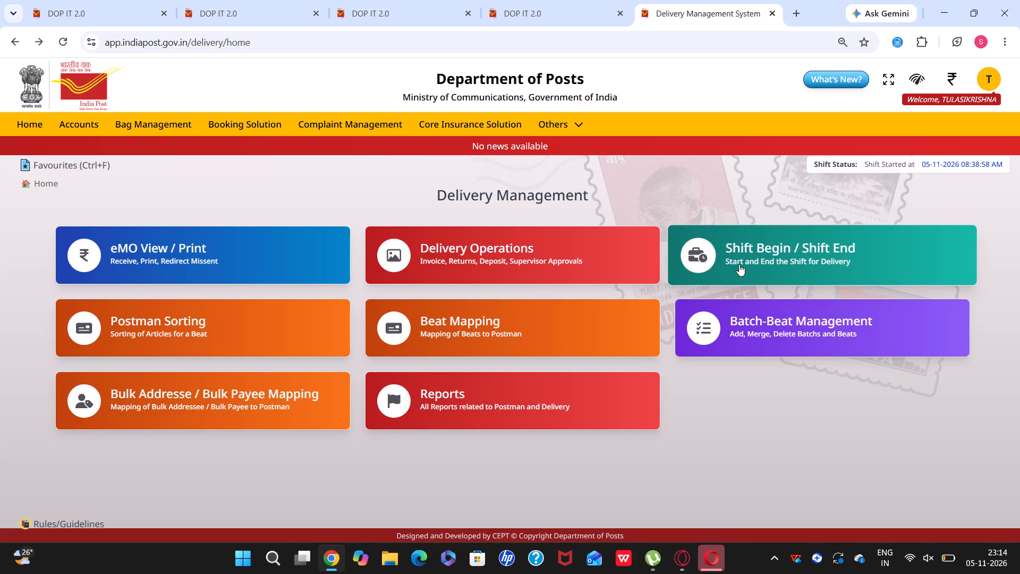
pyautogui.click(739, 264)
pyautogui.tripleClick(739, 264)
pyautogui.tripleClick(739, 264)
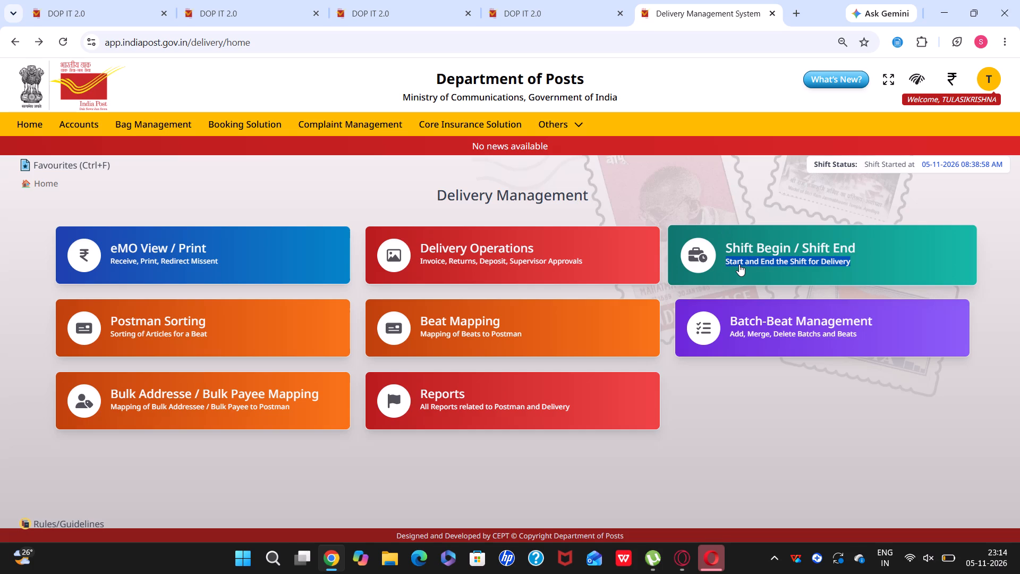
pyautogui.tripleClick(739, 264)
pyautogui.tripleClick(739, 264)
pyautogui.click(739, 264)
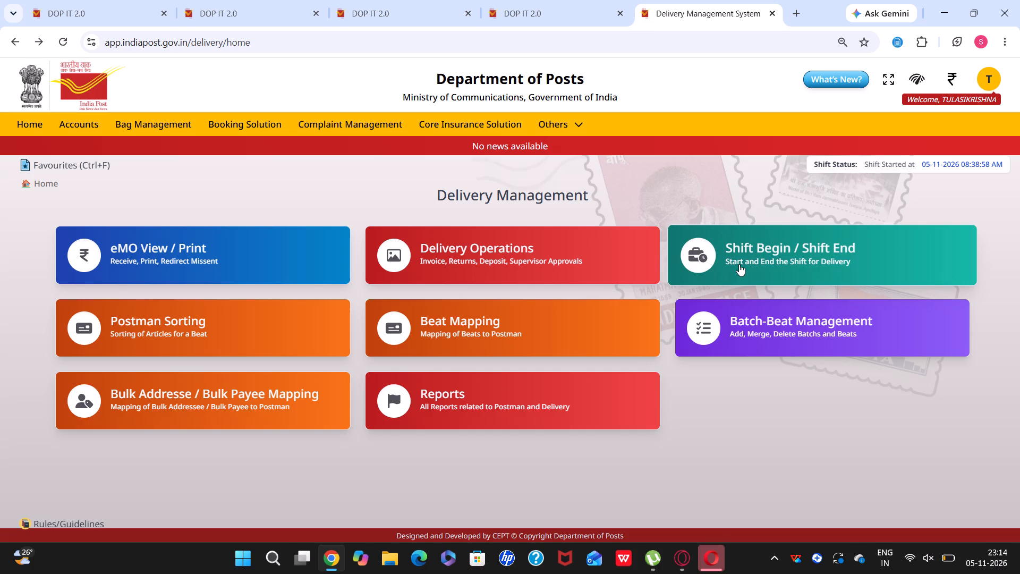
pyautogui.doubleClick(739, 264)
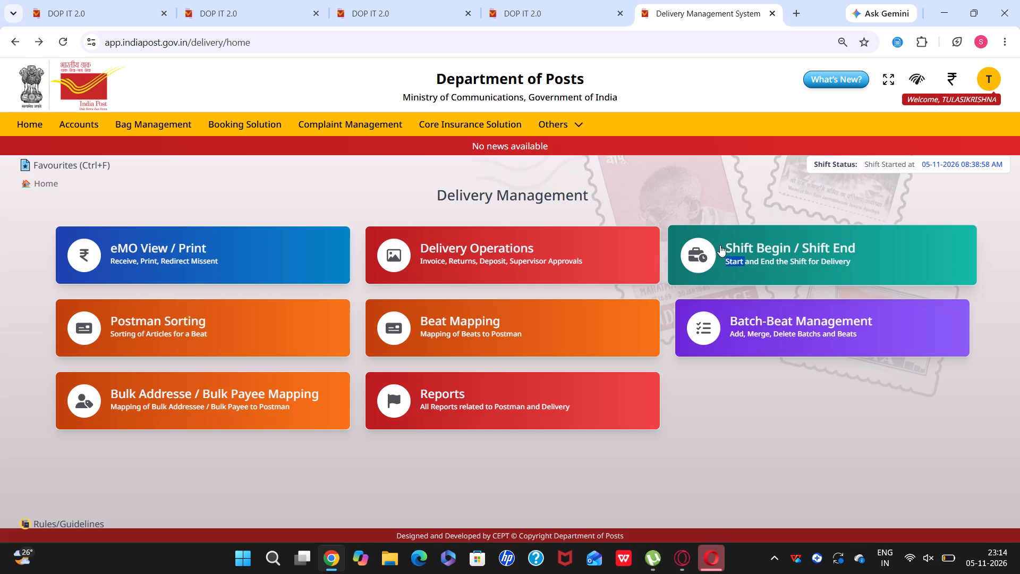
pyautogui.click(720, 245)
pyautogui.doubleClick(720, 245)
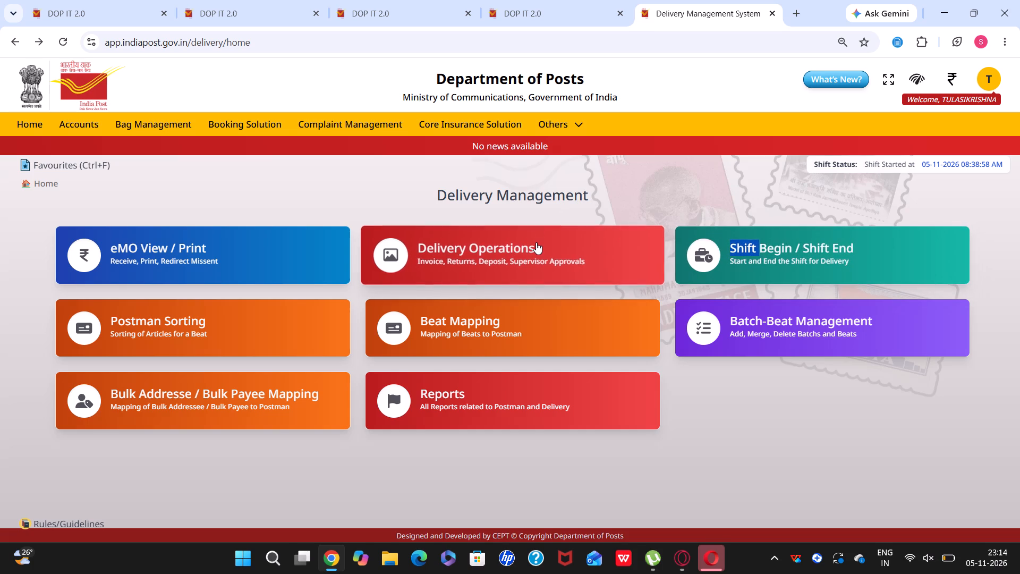
# Reopen Delivery Operations and check the computer's Wi-Fi connection in the Windows quick settings.
pyautogui.click(536, 242)
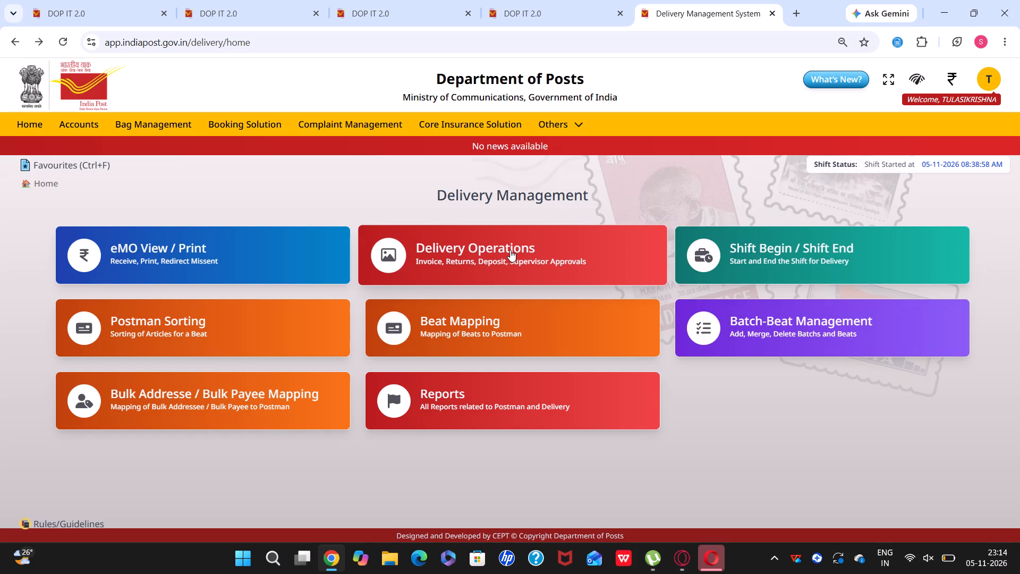
pyautogui.doubleClick(510, 250)
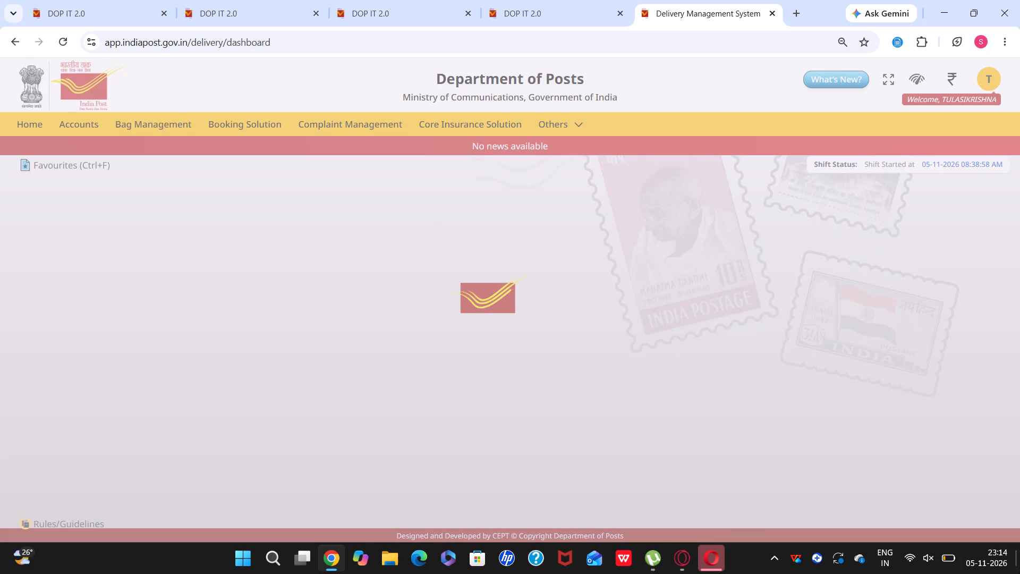
pyautogui.click(915, 555)
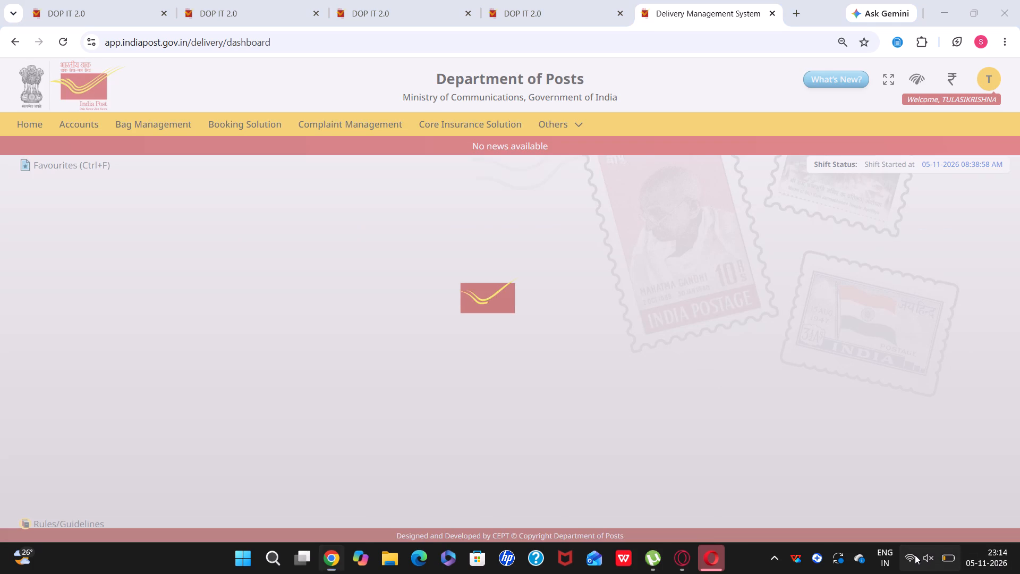
pyautogui.click(915, 555)
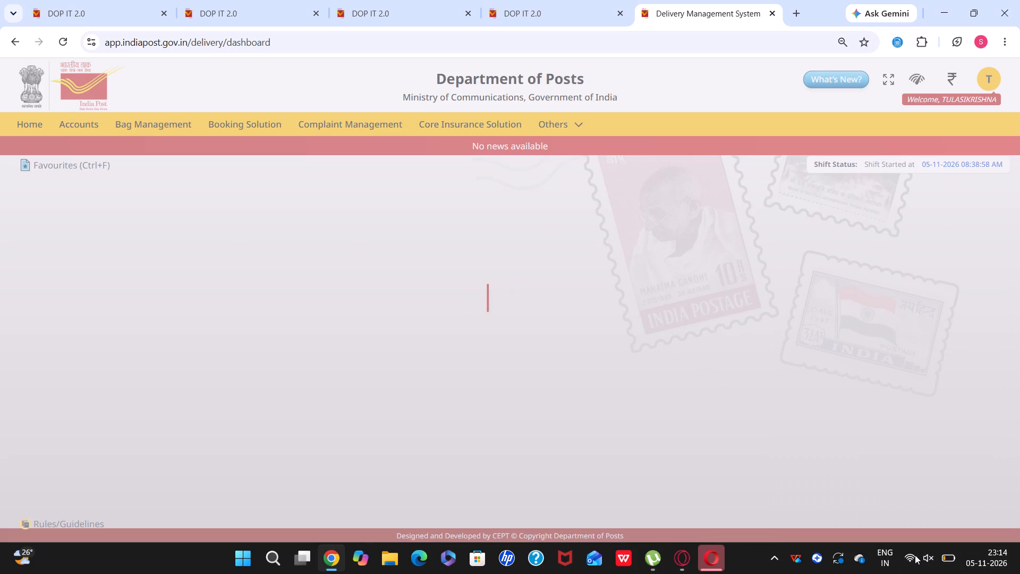
pyautogui.click(915, 555)
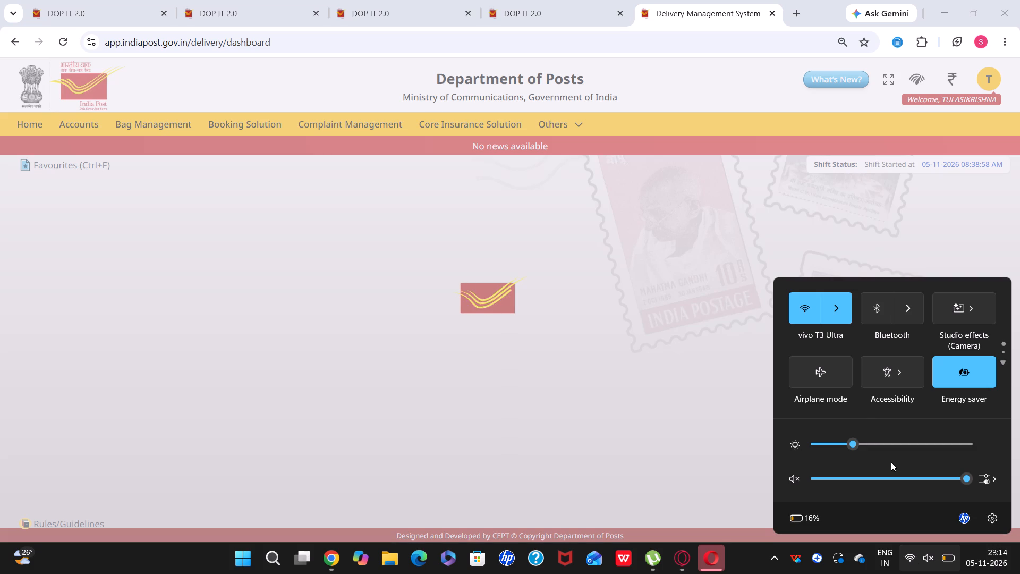
pyautogui.click(659, 408)
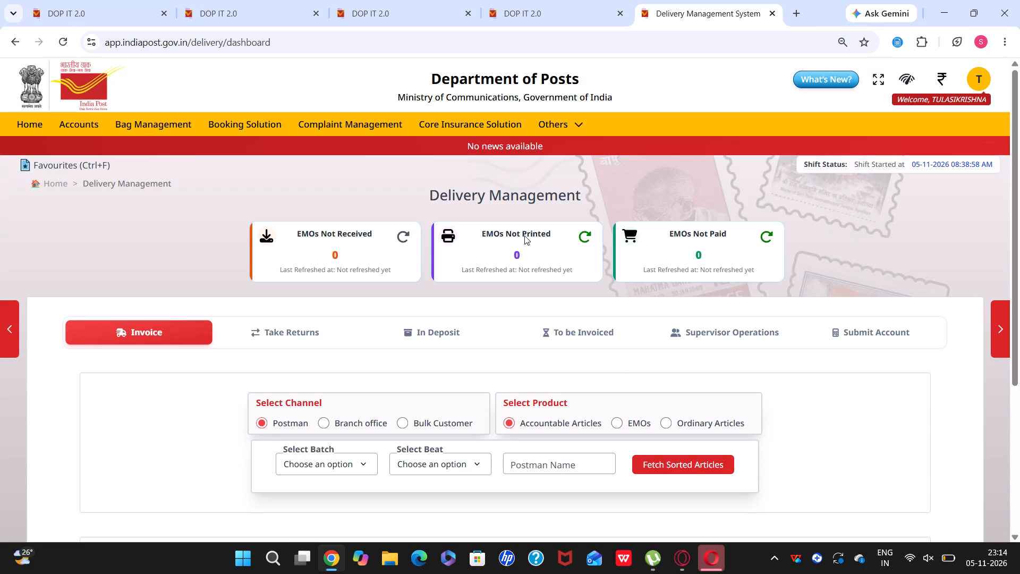
# Return to the Delivery Management home, open Shift Begin / Shift End, and submit and confirm the delivery Shift End for 05-11-2026.
pyautogui.click(16, 38)
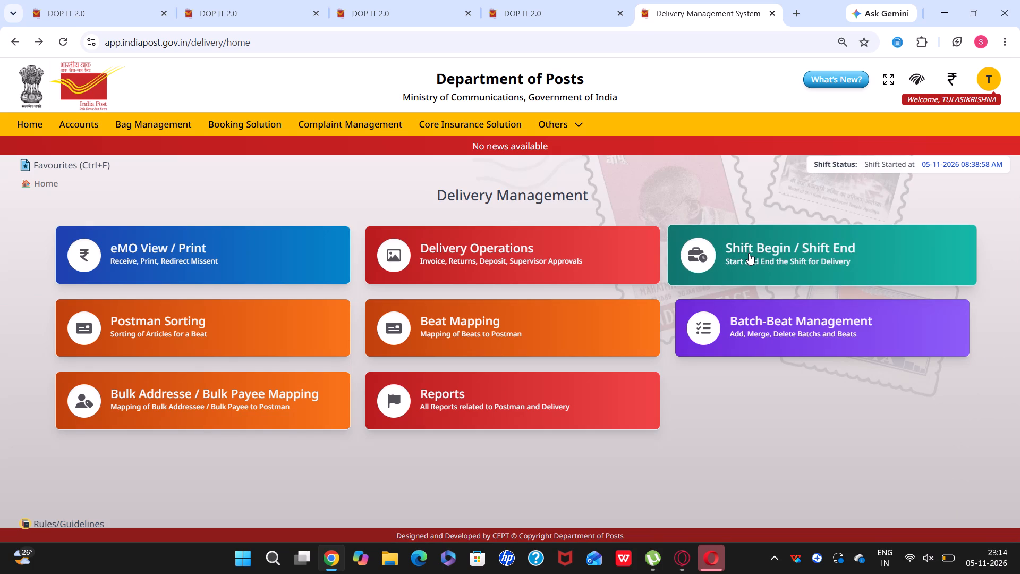
pyautogui.click(749, 253)
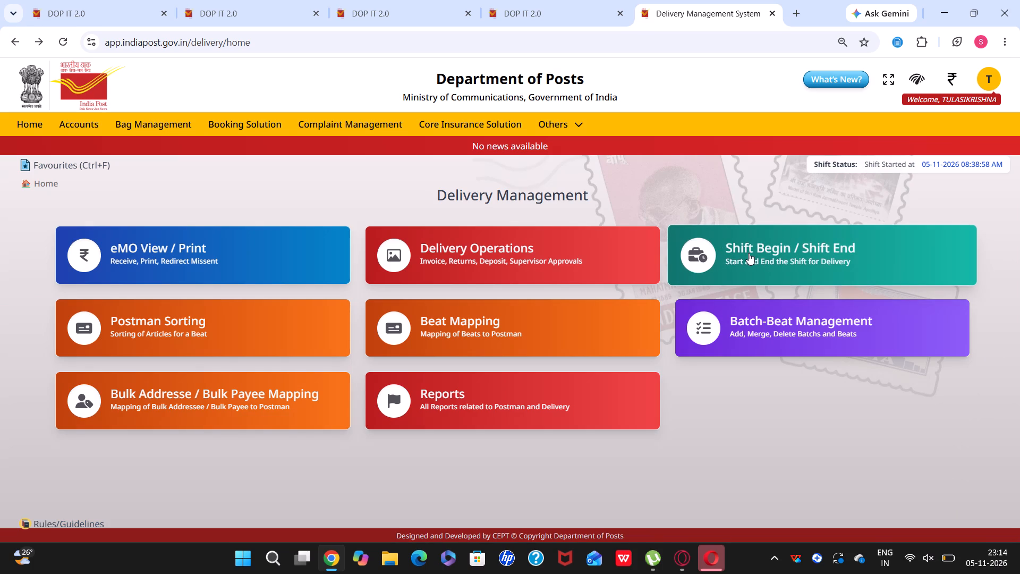
pyautogui.tripleClick(749, 253)
pyautogui.doubleClick(749, 253)
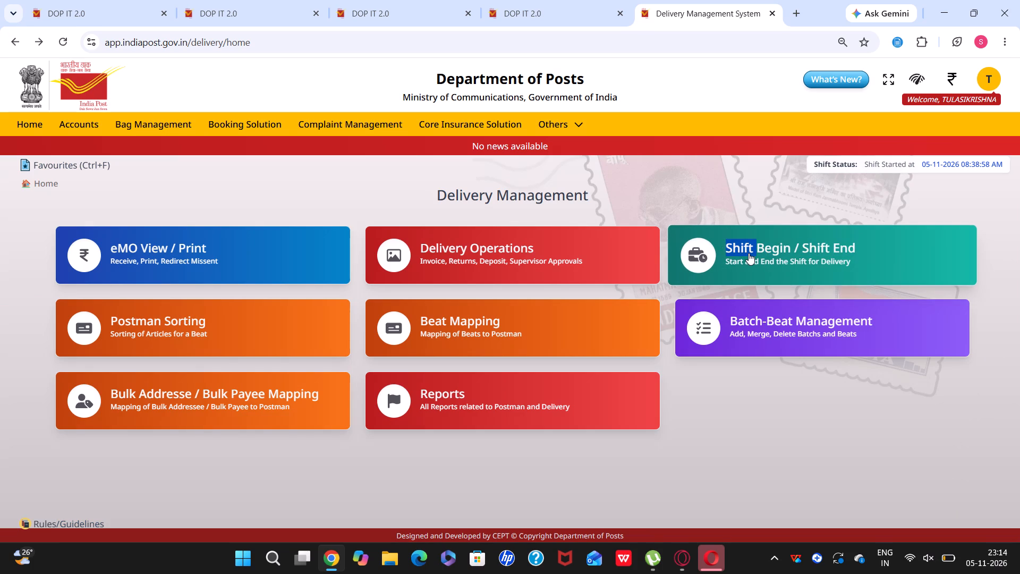
pyautogui.doubleClick(749, 253)
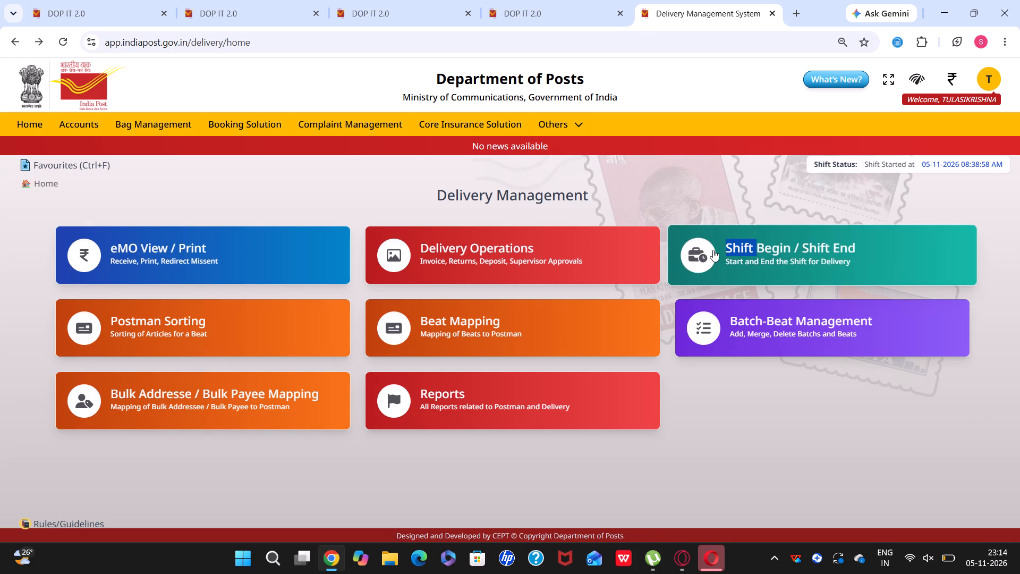
pyautogui.doubleClick(713, 250)
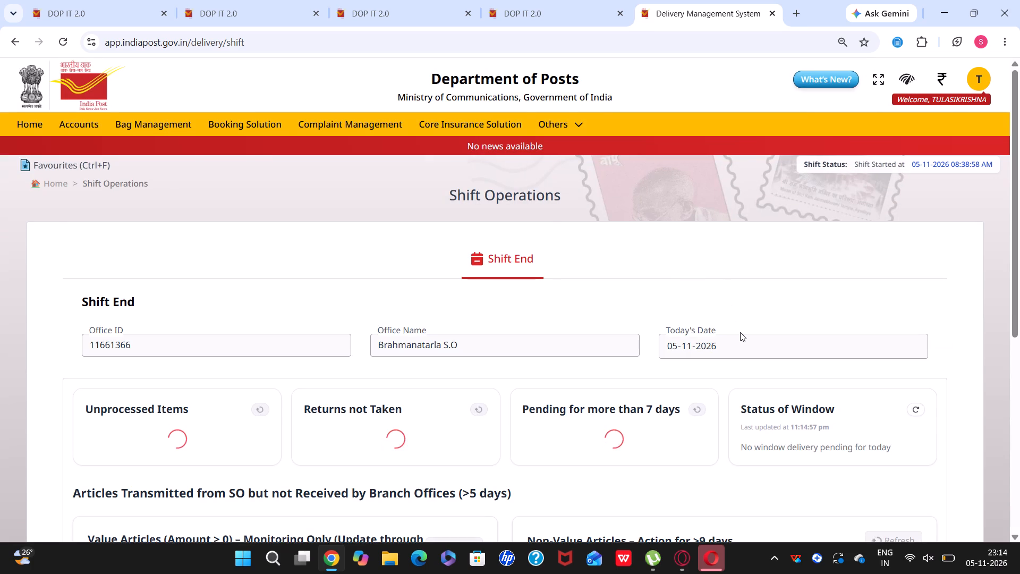
pyautogui.scroll(-2, 740, 332)
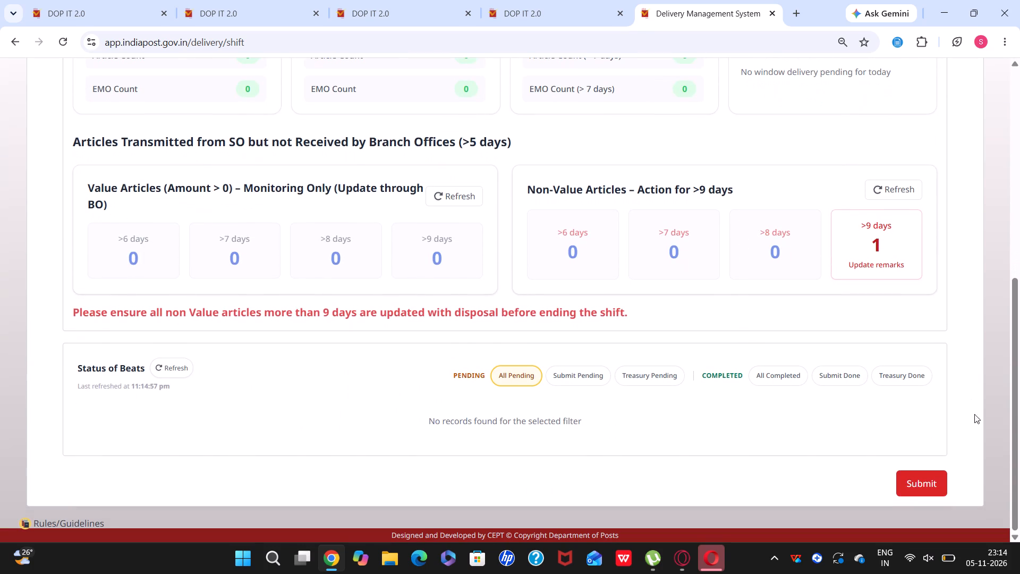
pyautogui.click(938, 479)
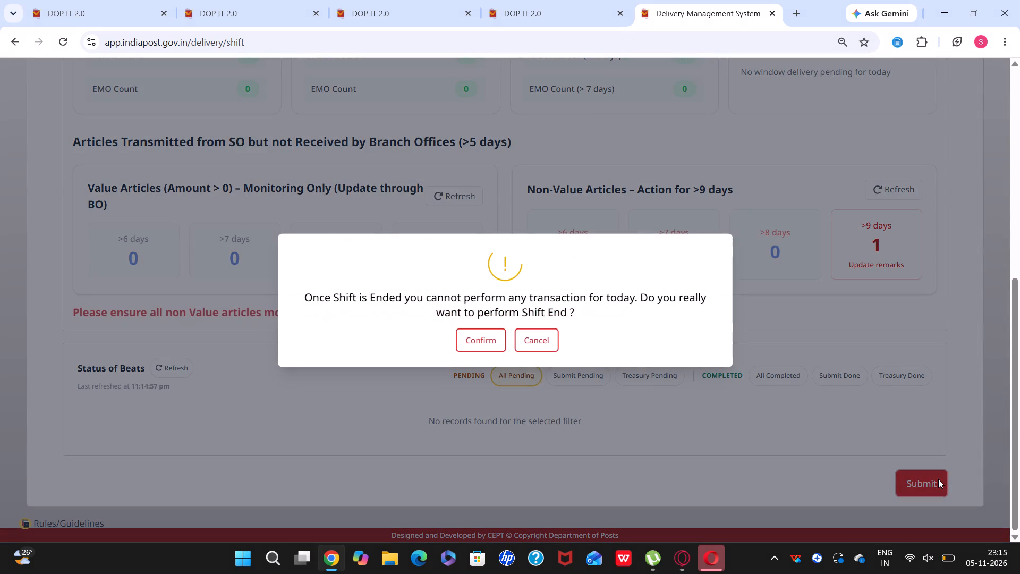
pyautogui.click(477, 336)
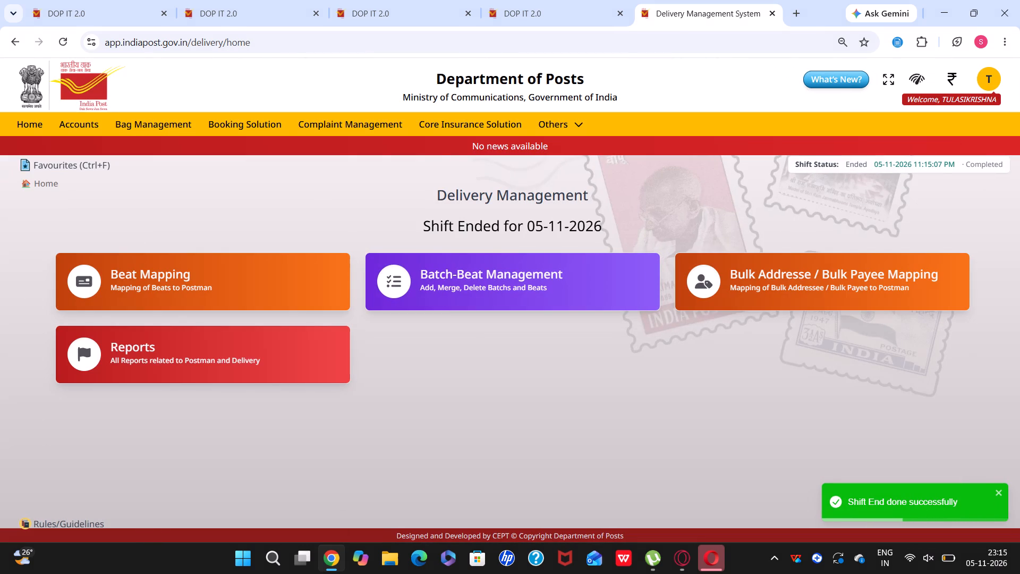
# Switch from Delivery Management to the Treasury module.
pyautogui.click(562, 124)
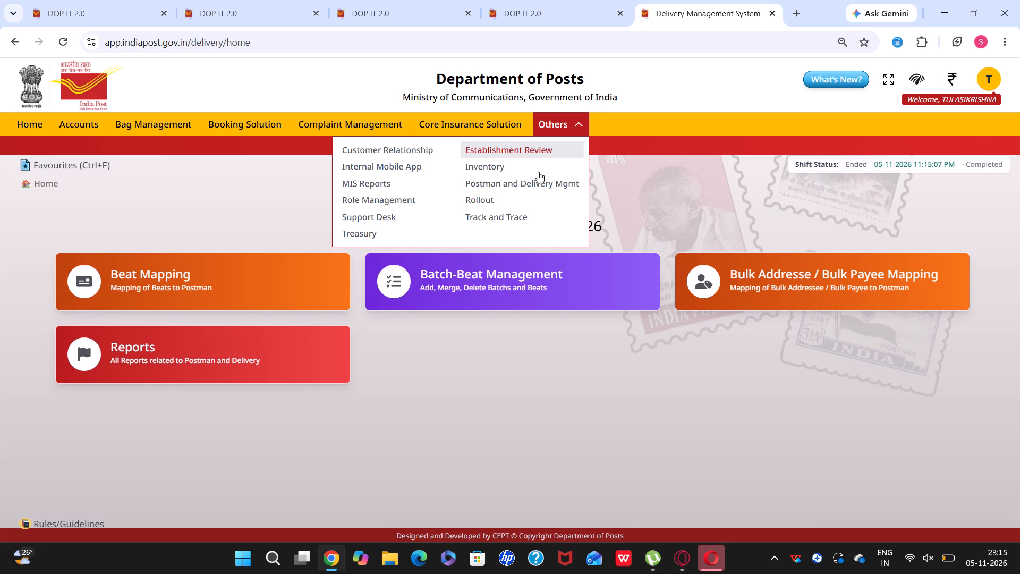
pyautogui.click(386, 231)
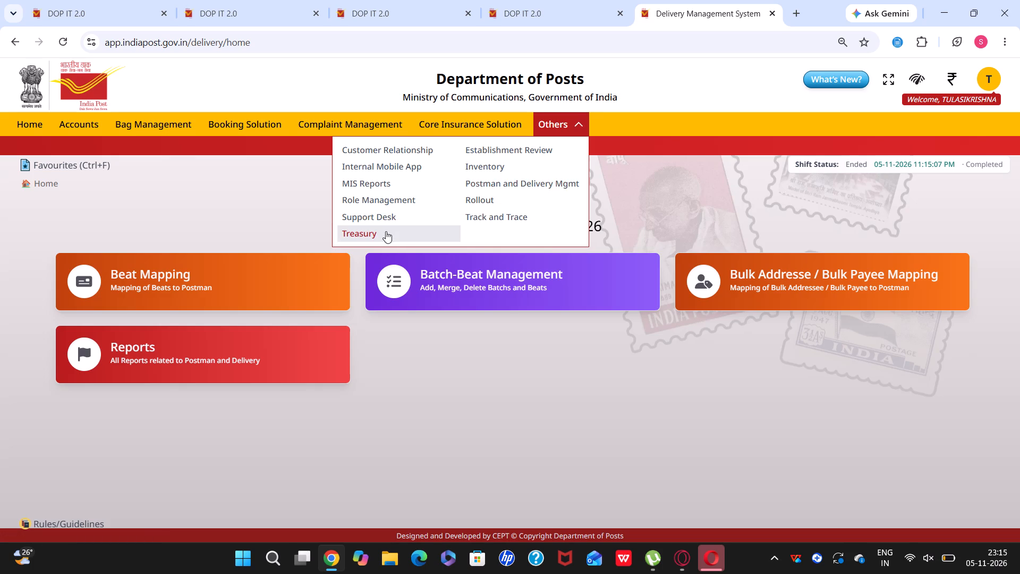
pyautogui.click(368, 232)
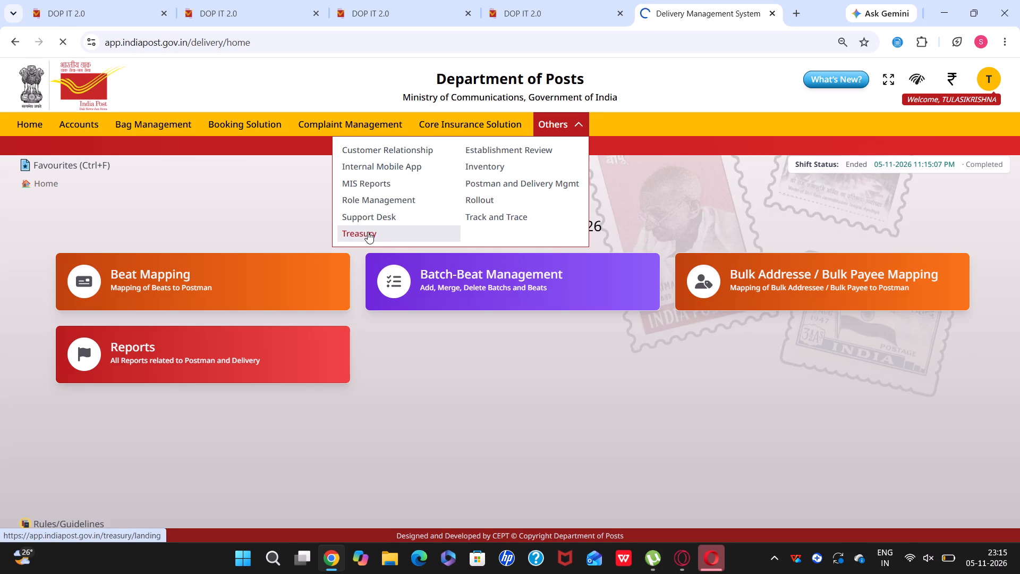
pyautogui.doubleClick(368, 232)
pyautogui.doubleClick(368, 232)
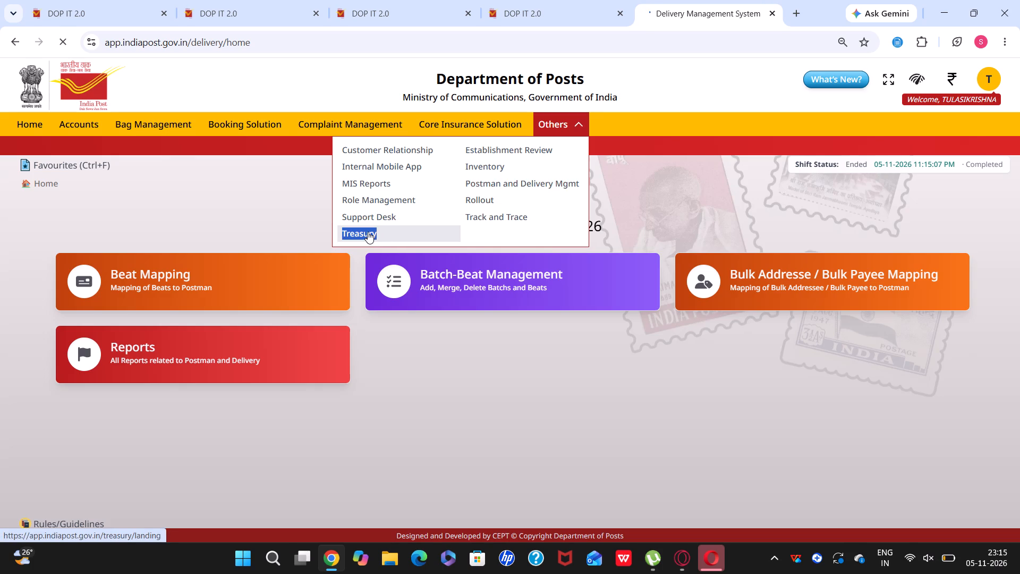
pyautogui.click(419, 231)
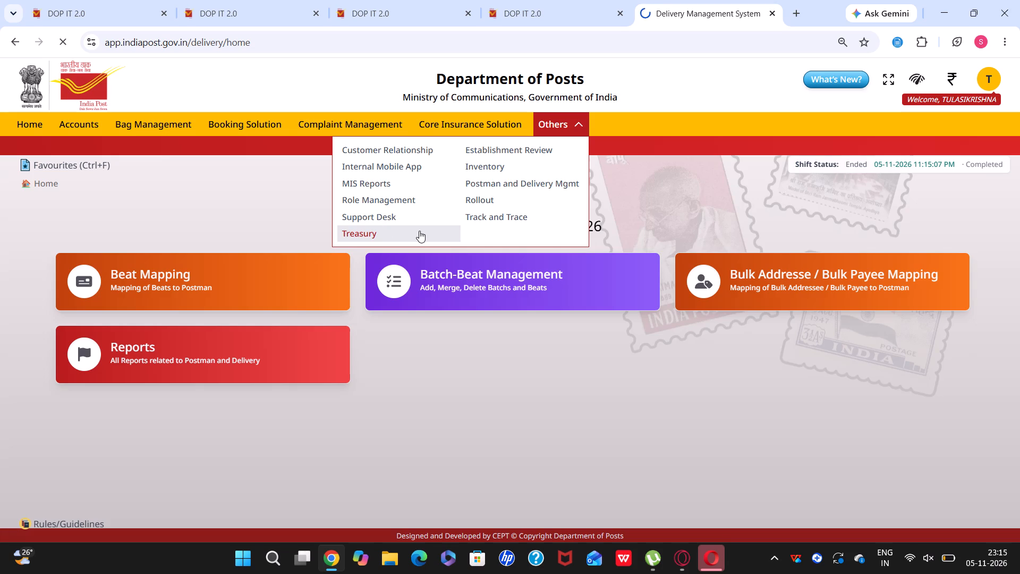
pyautogui.click(419, 231)
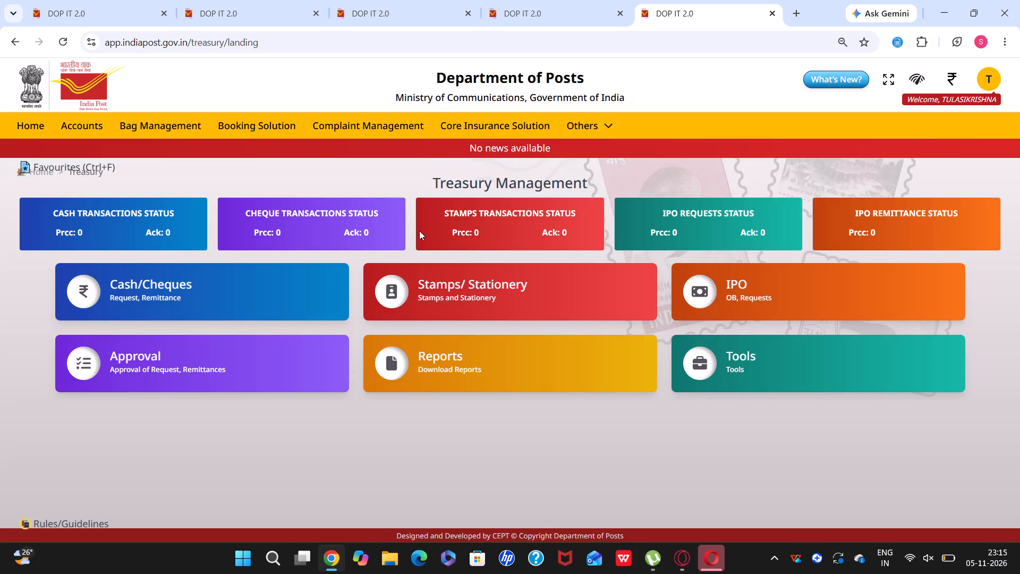
# Check the treasury's Mismatch Transactions, then return to the Treasury Management home.
pyautogui.click(766, 363)
pyautogui.click(797, 195)
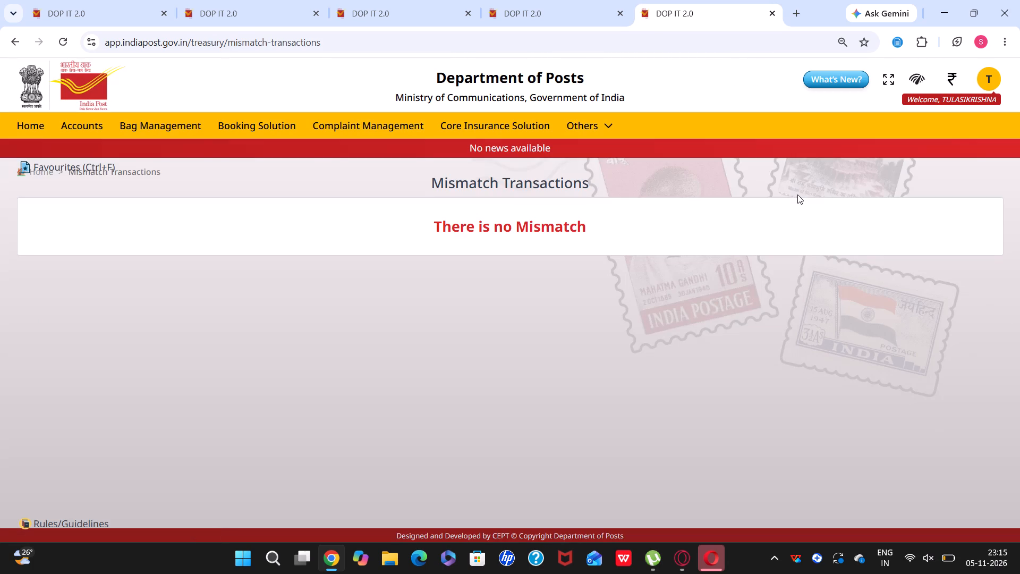
pyautogui.click(19, 41)
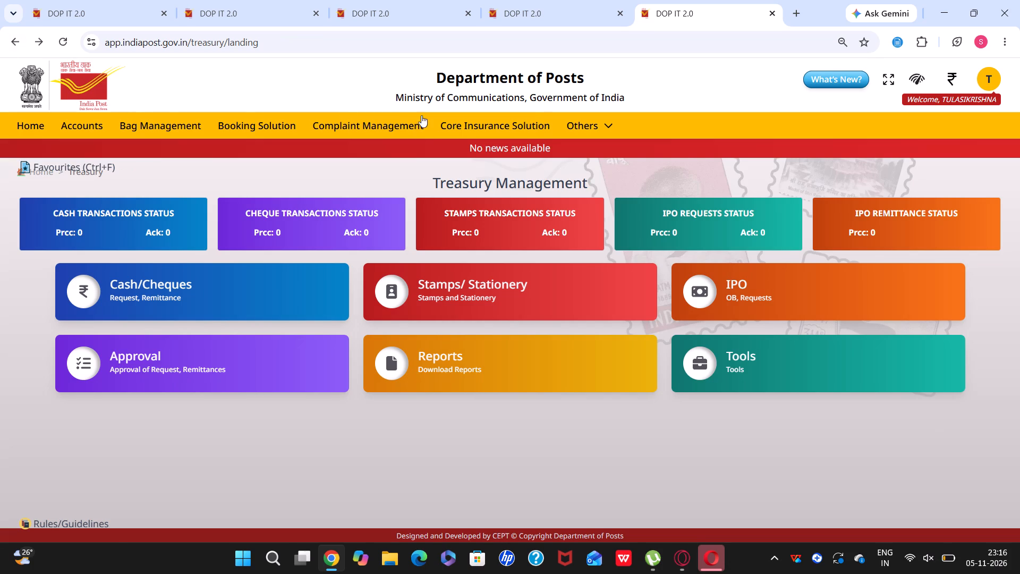
# Run and confirm the treasury Day End for 05-11-2026.
pyautogui.click(749, 370)
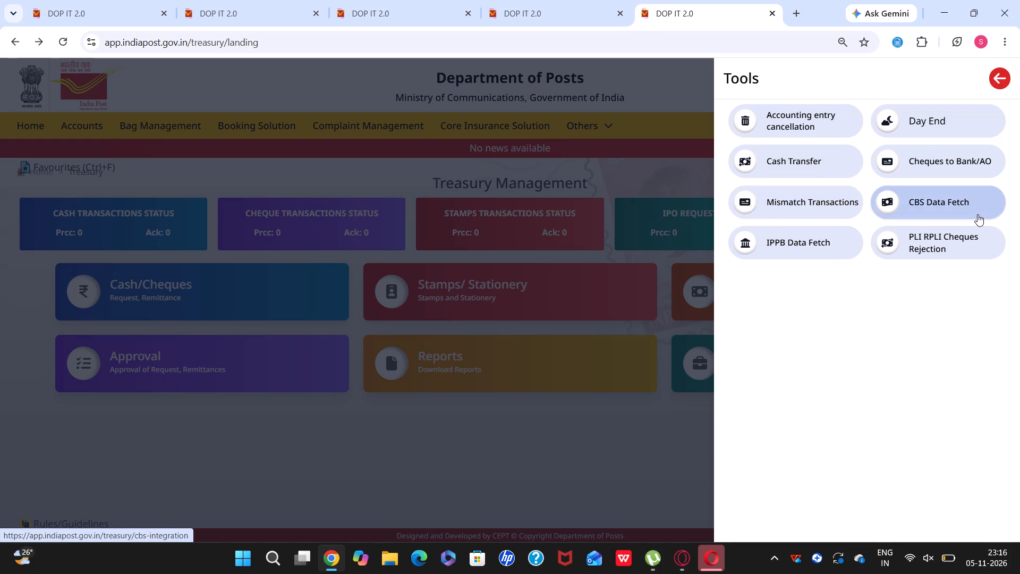
pyautogui.click(974, 124)
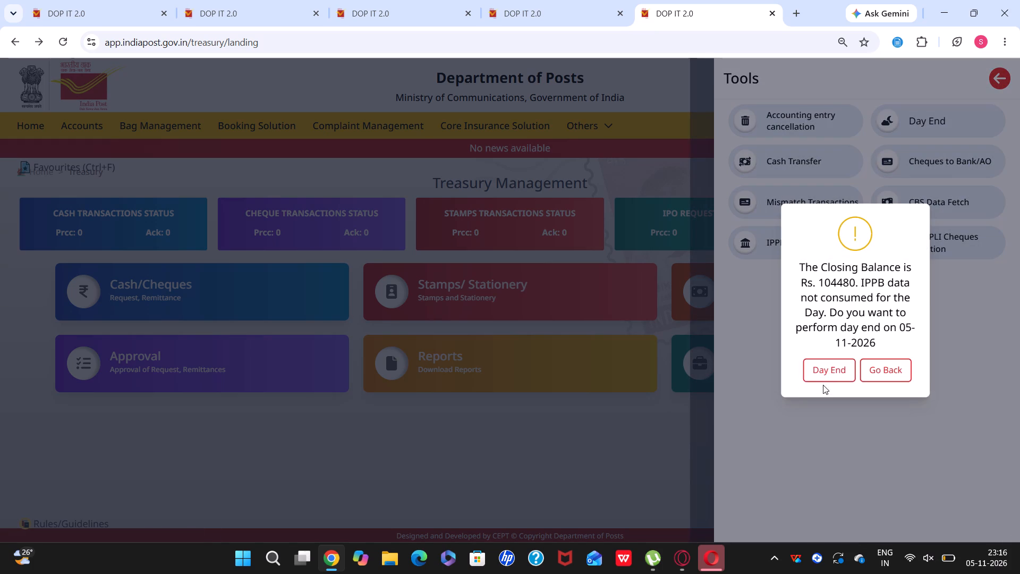
pyautogui.click(821, 362)
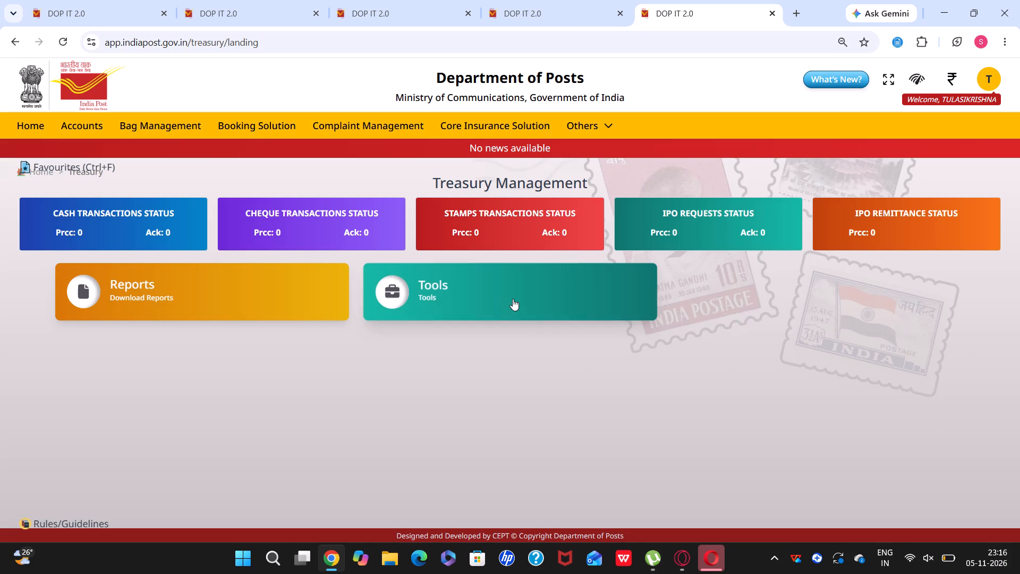
# Check the treasury's Mismatch Transactions again after the Day End.
pyautogui.click(519, 274)
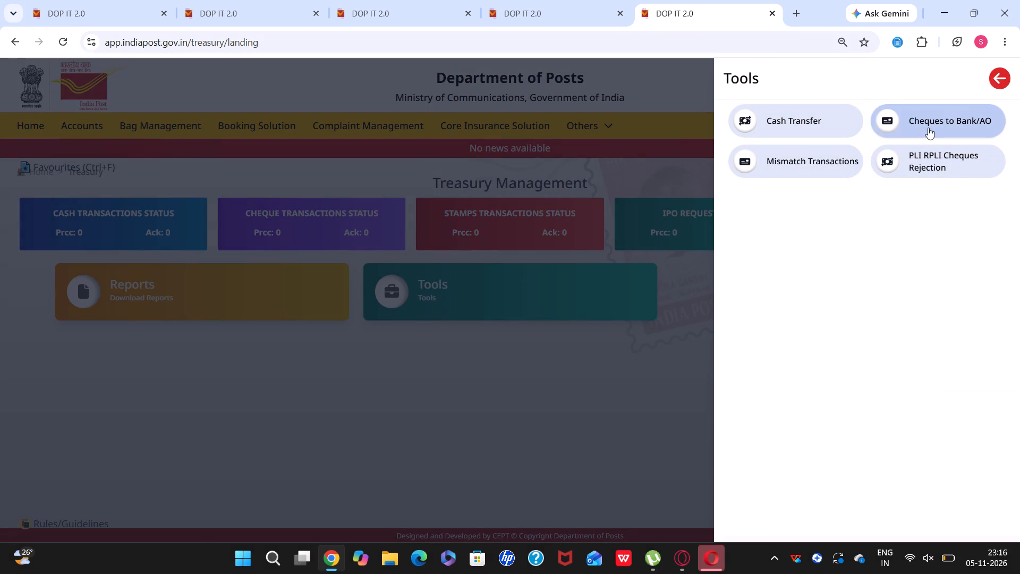
pyautogui.click(812, 157)
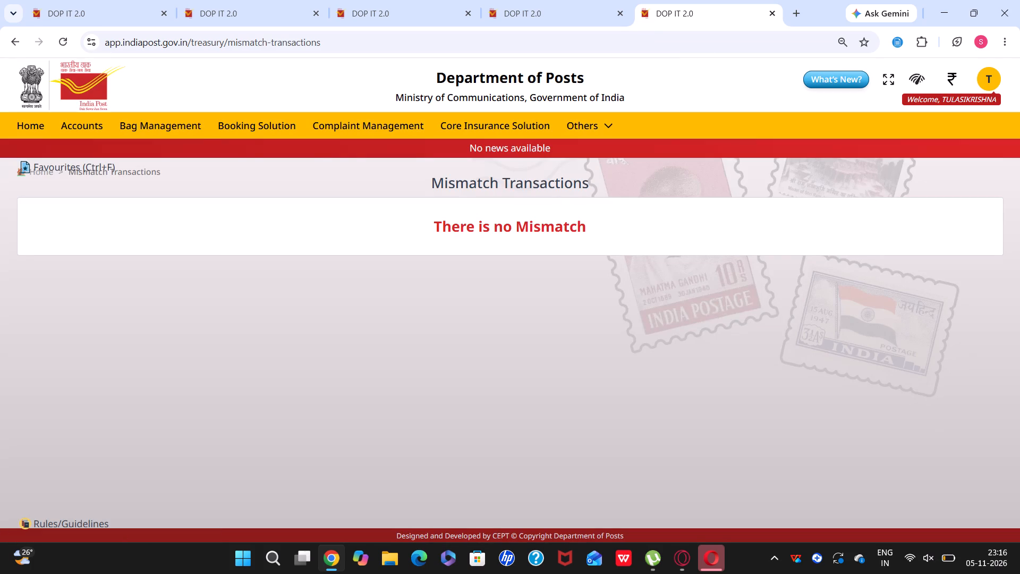
# Open the Bag Management module.
pyautogui.click(153, 125)
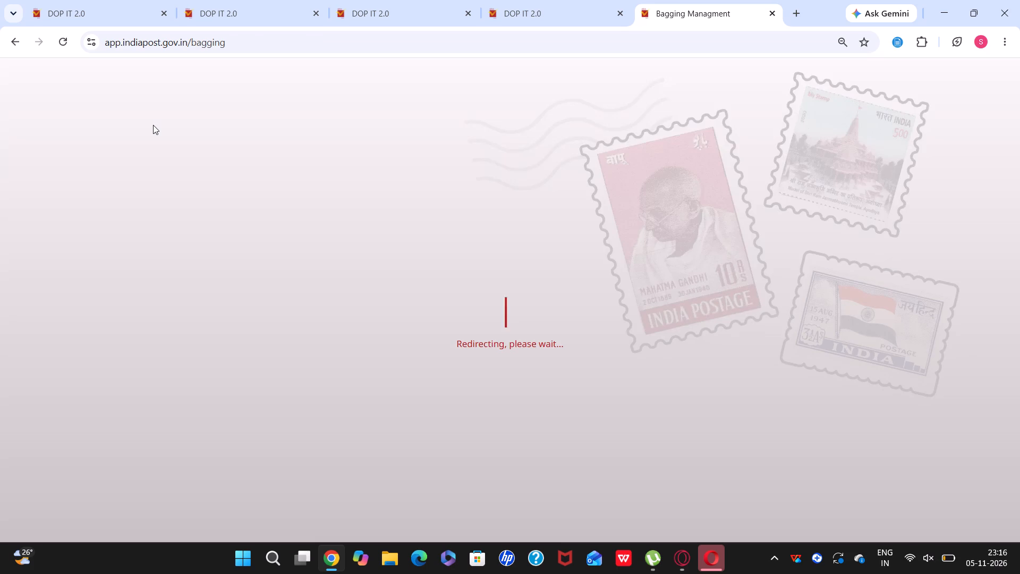
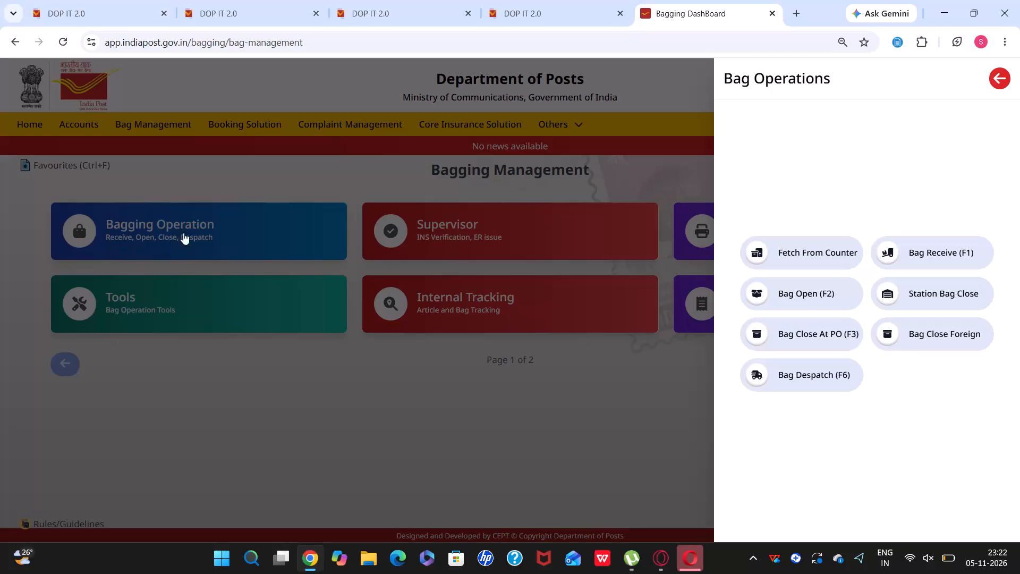
# Open the Bag Receive page from the bag operations.
pyautogui.click(905, 254)
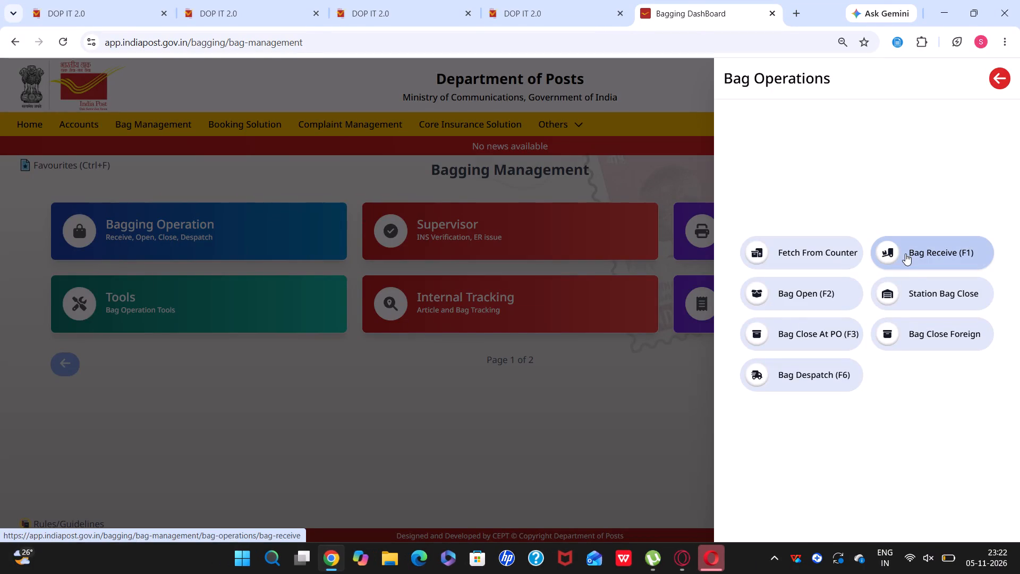
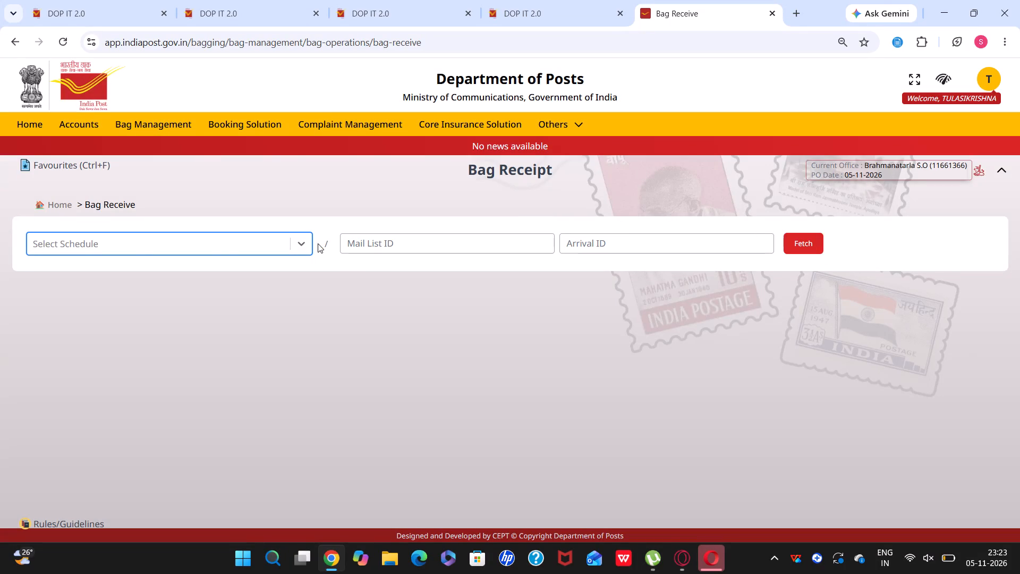
# Fetch the expected bags for the Venkatapuram B.O to Brahmanatarla S.O 13:15 foot schedule (396963).
pyautogui.click(302, 243)
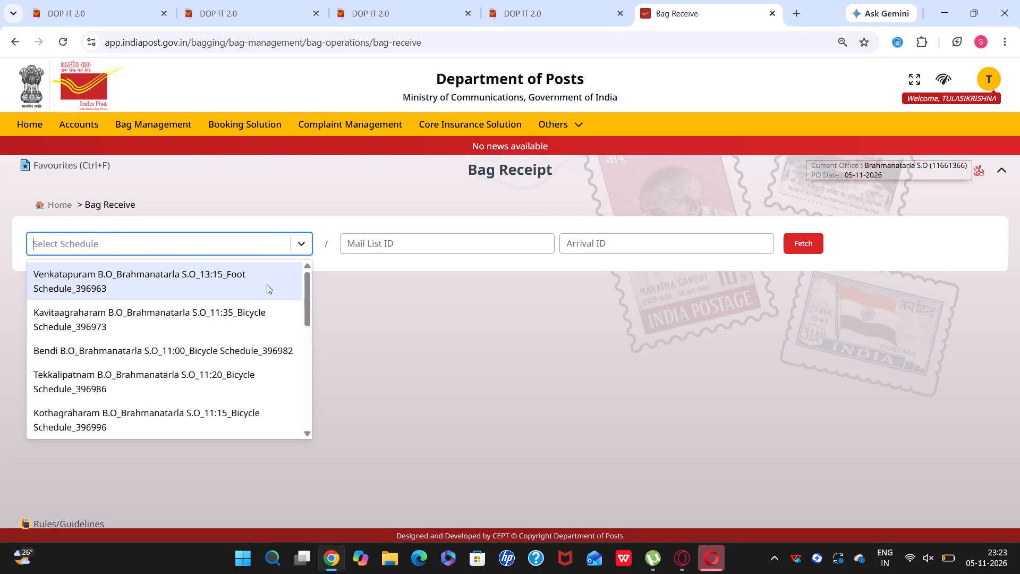
pyautogui.click(226, 280)
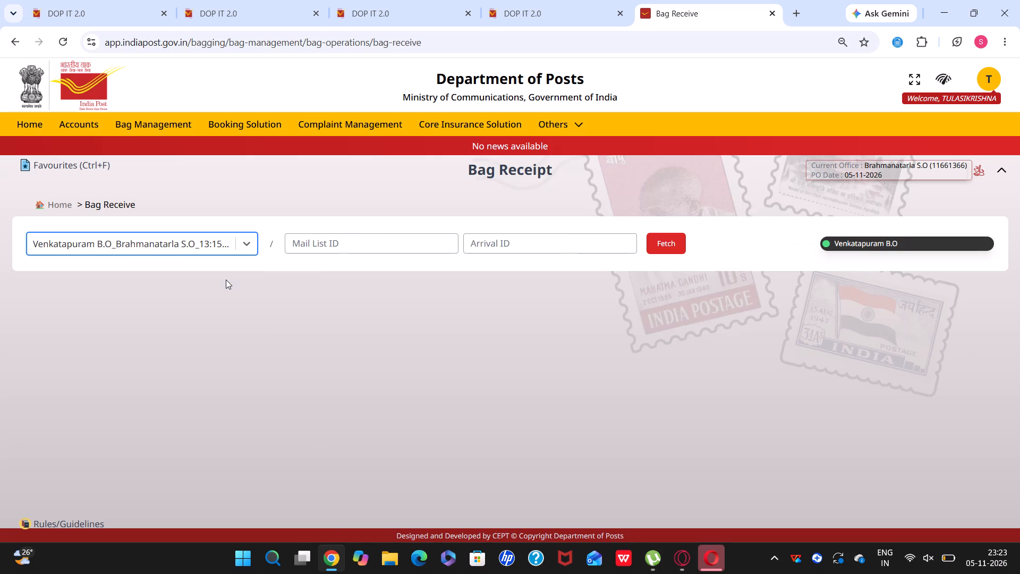
pyautogui.click(663, 241)
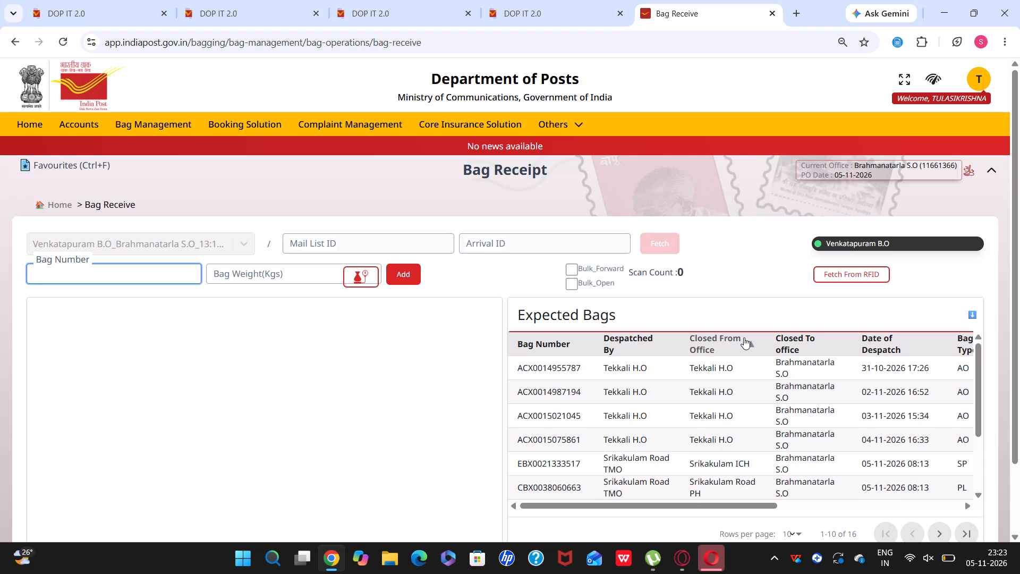
pyautogui.scroll(-1, 744, 337)
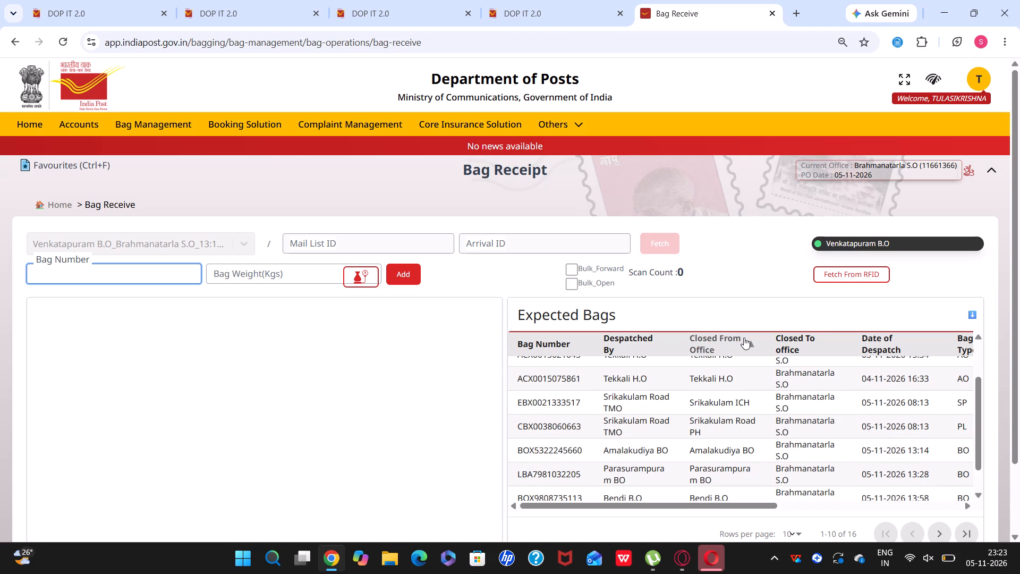
pyautogui.scroll(-1, 744, 337)
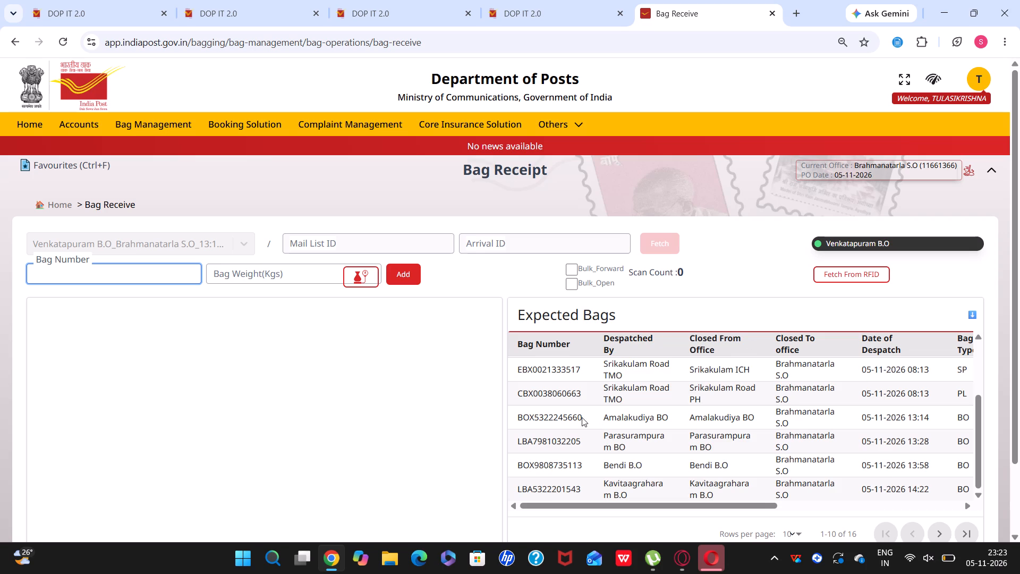
pyautogui.doubleClick(562, 440)
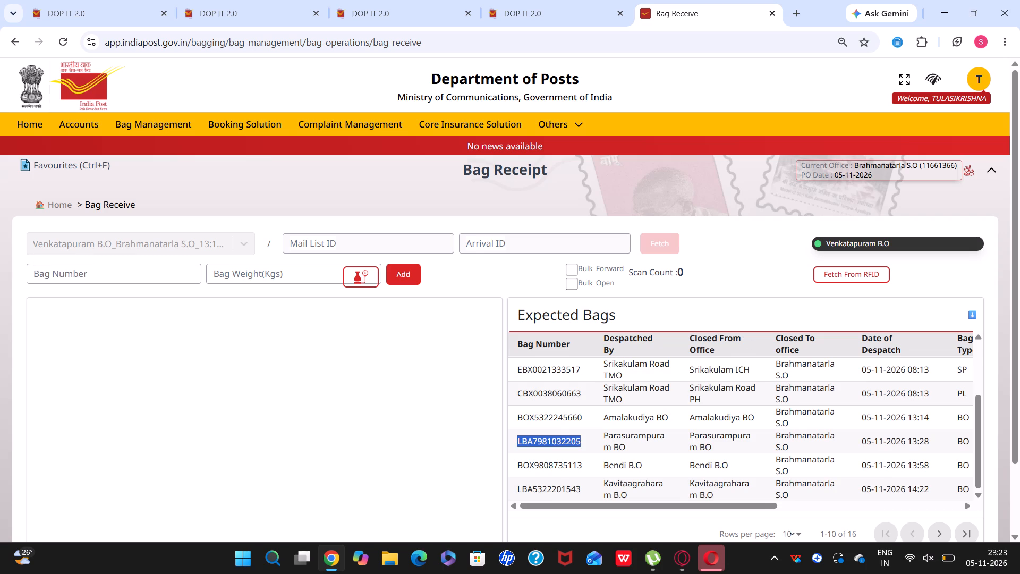
pyautogui.hotkey('ctrl', 'c')
pyautogui.click(140, 269)
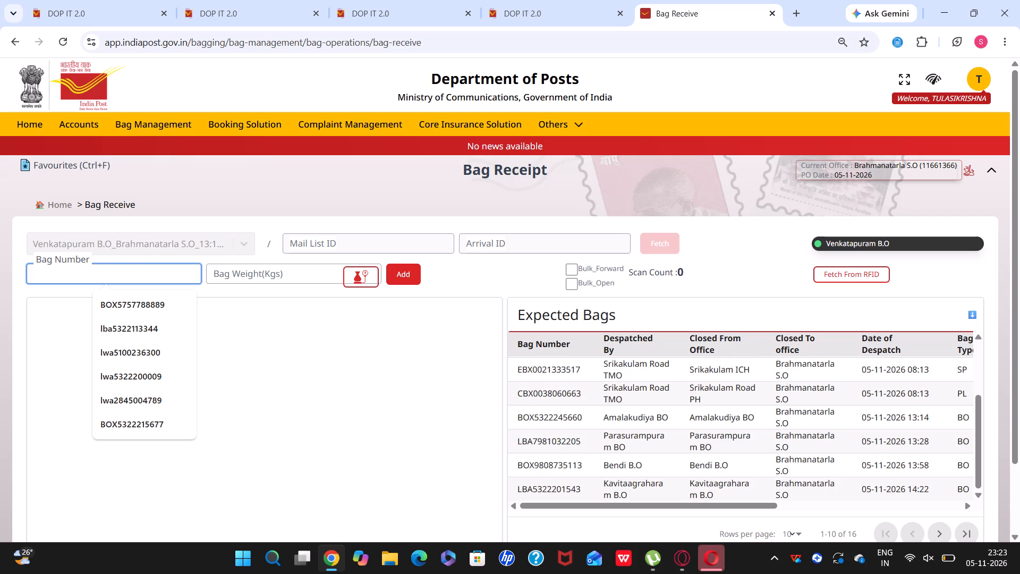
pyautogui.hotkey('ctrl', 'v')
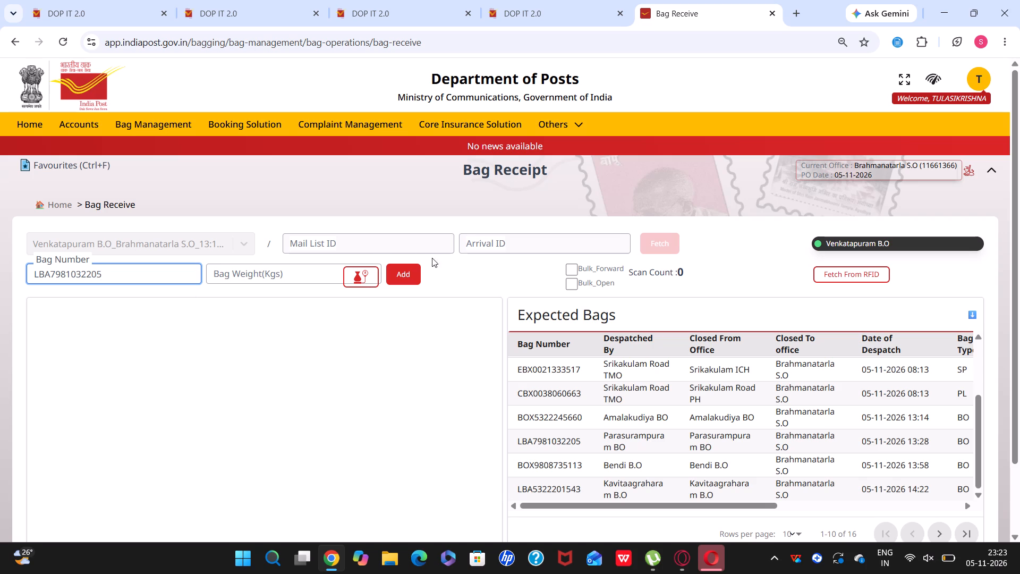
pyautogui.click(414, 271)
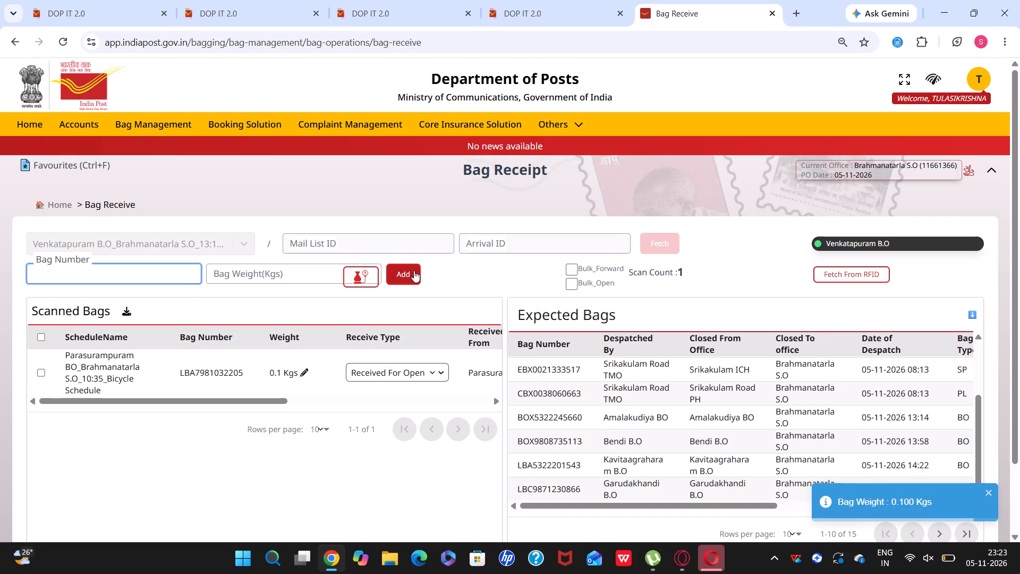
pyautogui.doubleClick(556, 459)
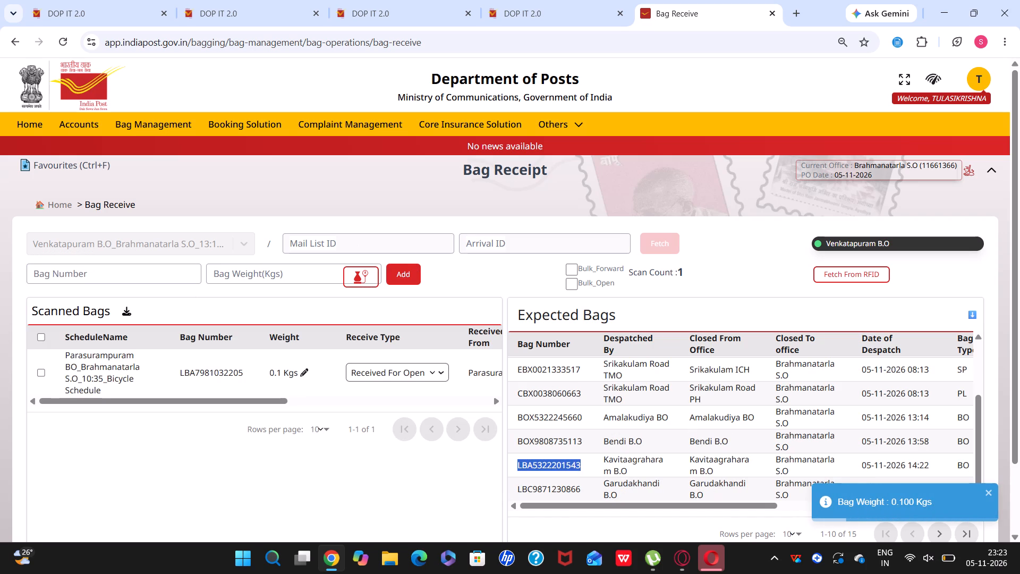
pyautogui.hotkey('ctrl', 'c')
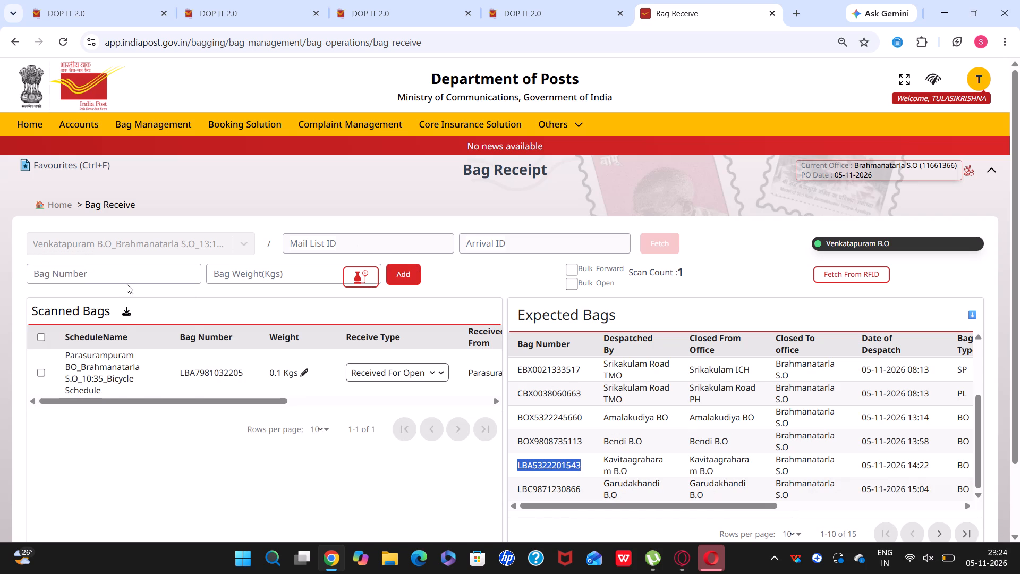
pyautogui.click(127, 273)
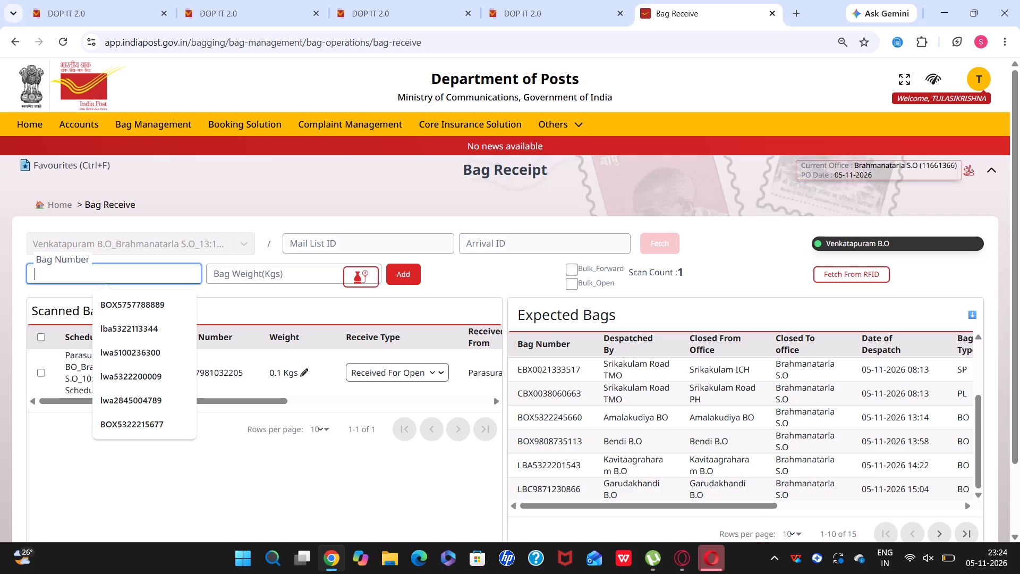
pyautogui.hotkey('ctrl', 'v')
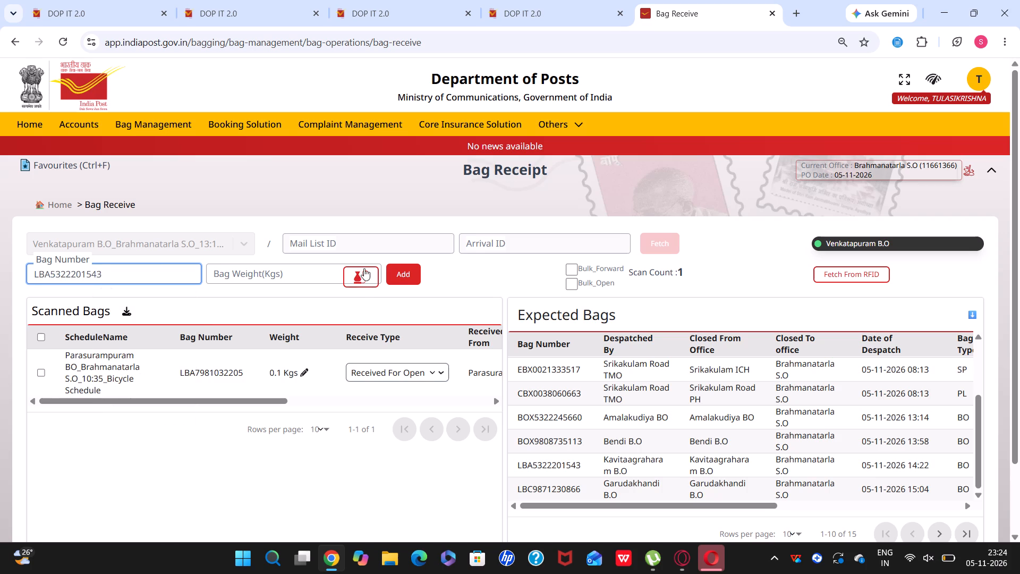
pyautogui.click(406, 275)
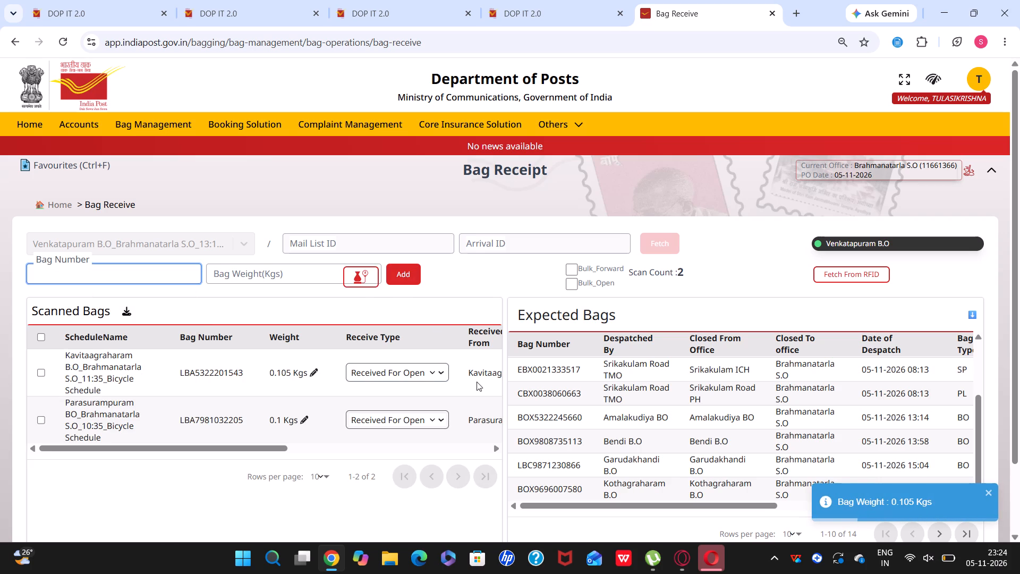
pyautogui.doubleClick(533, 418)
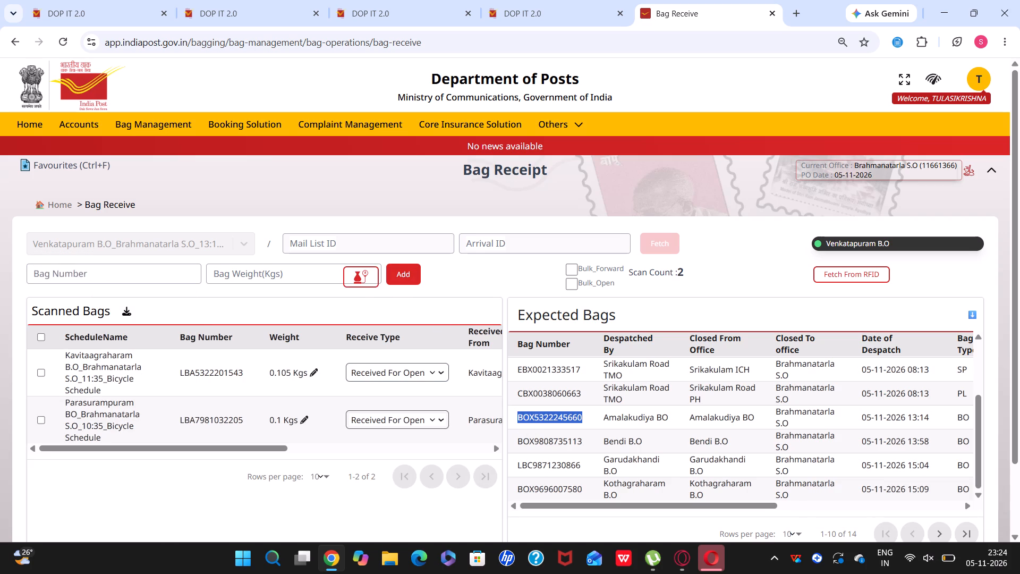
pyautogui.doubleClick(574, 490)
pyautogui.hotkey('ctrl', 'c')
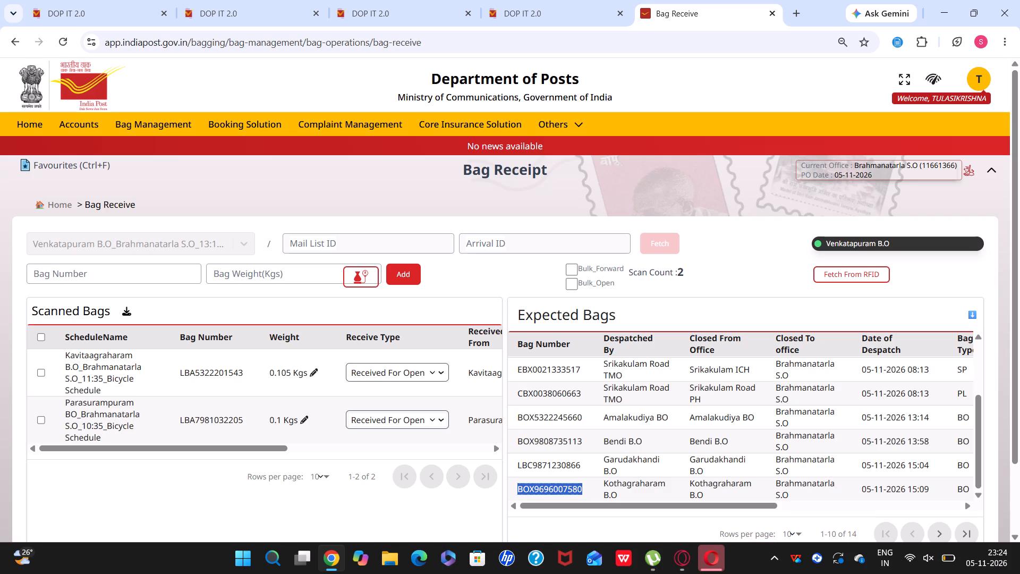
pyautogui.click(103, 274)
pyautogui.hotkey('ctrl', 'v')
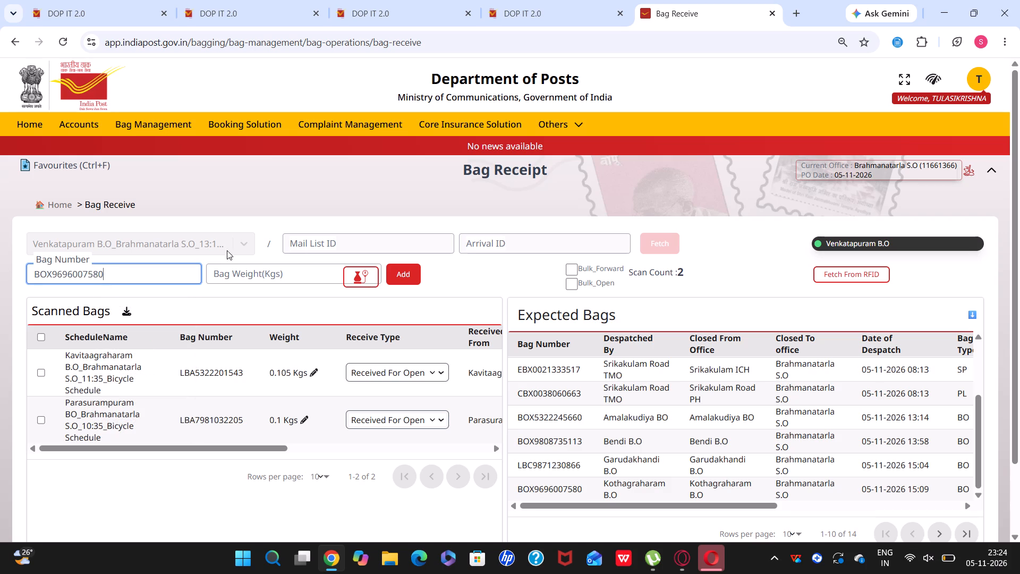
pyautogui.click(395, 273)
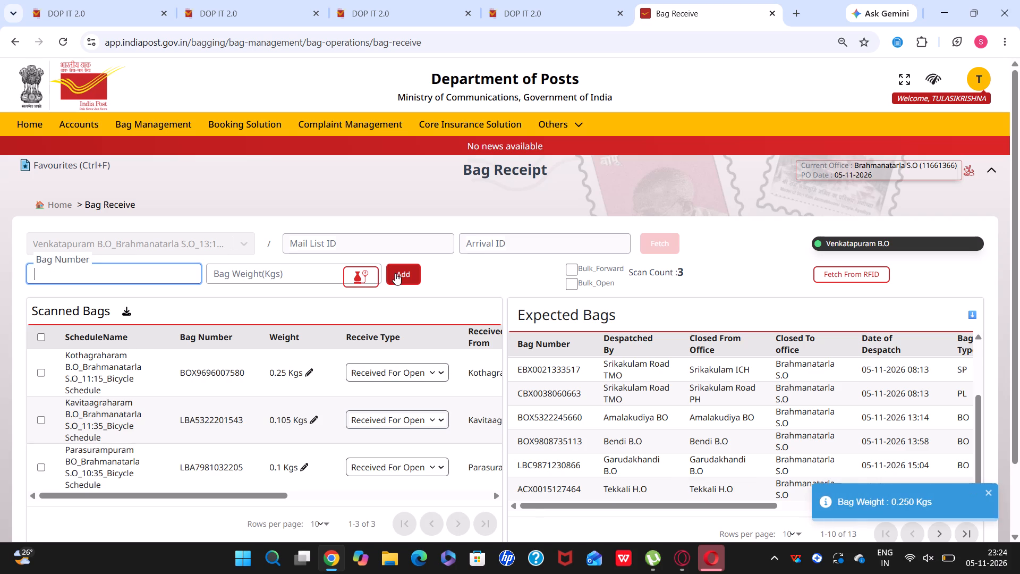
# Receive the three scanned bags from Parasurampuram, Kavitaagraharam and Kothagraharam.
pyautogui.scroll(-2, 568, 368)
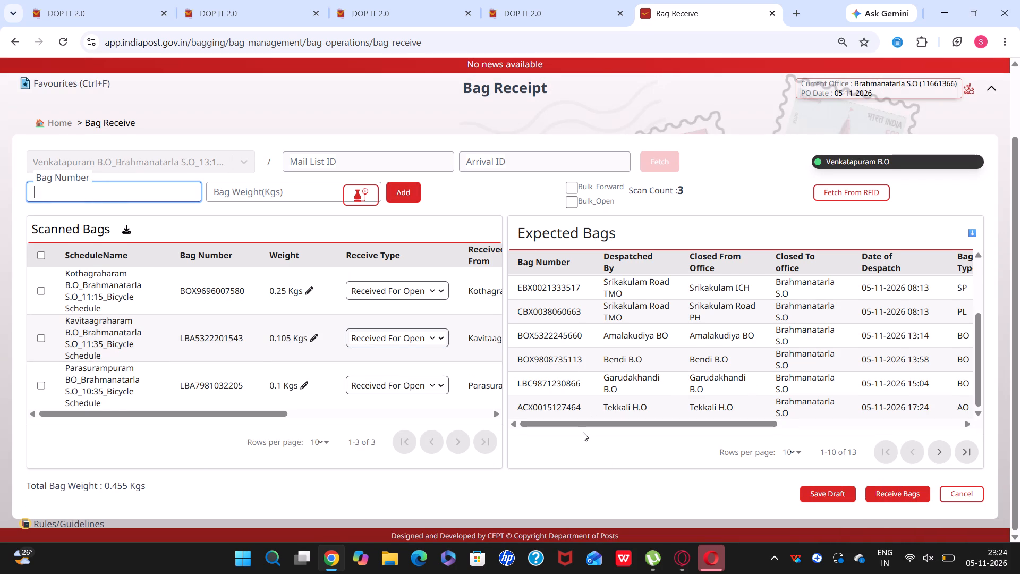
pyautogui.click(880, 494)
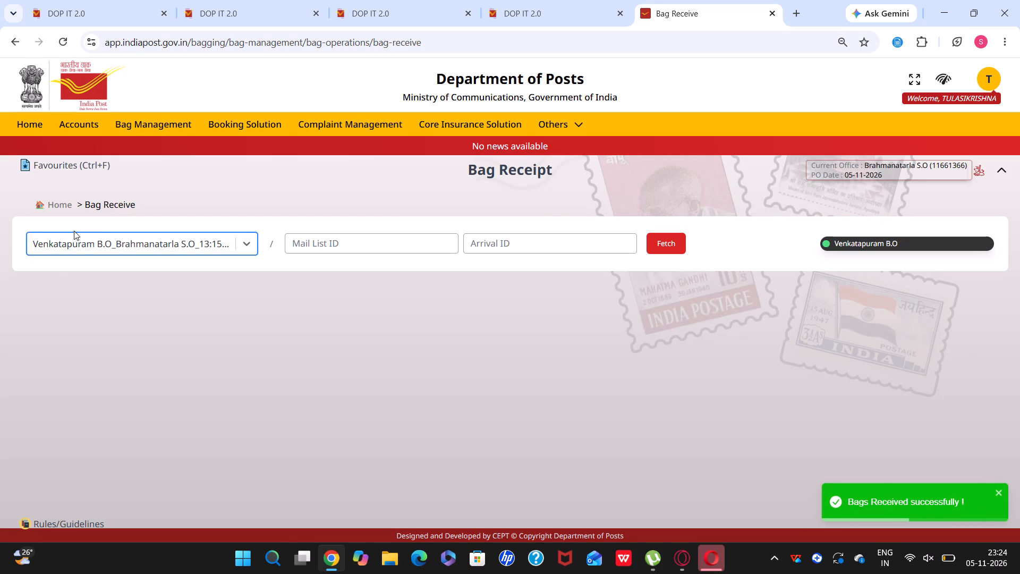
pyautogui.click(651, 238)
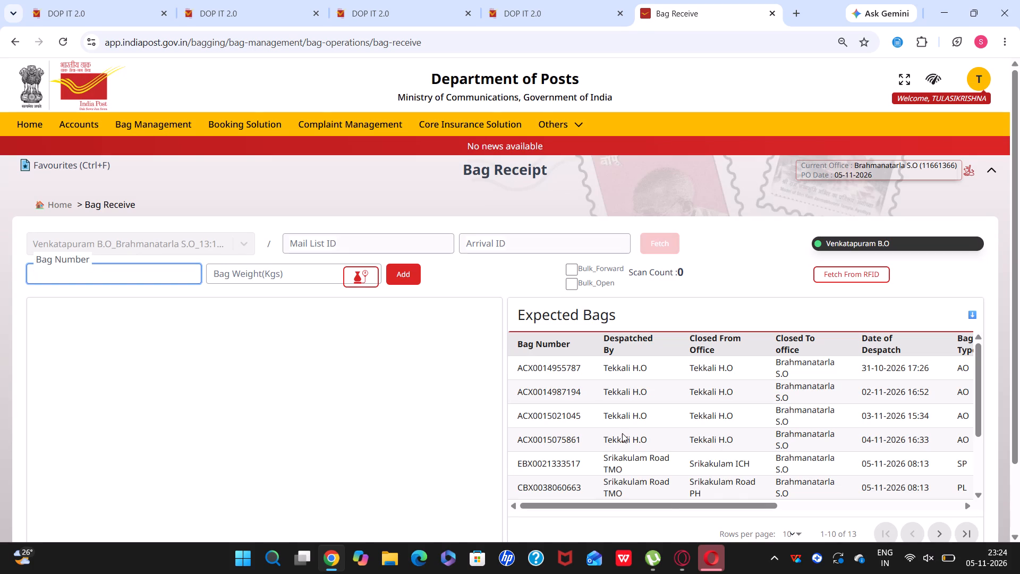
pyautogui.scroll(-3, 599, 477)
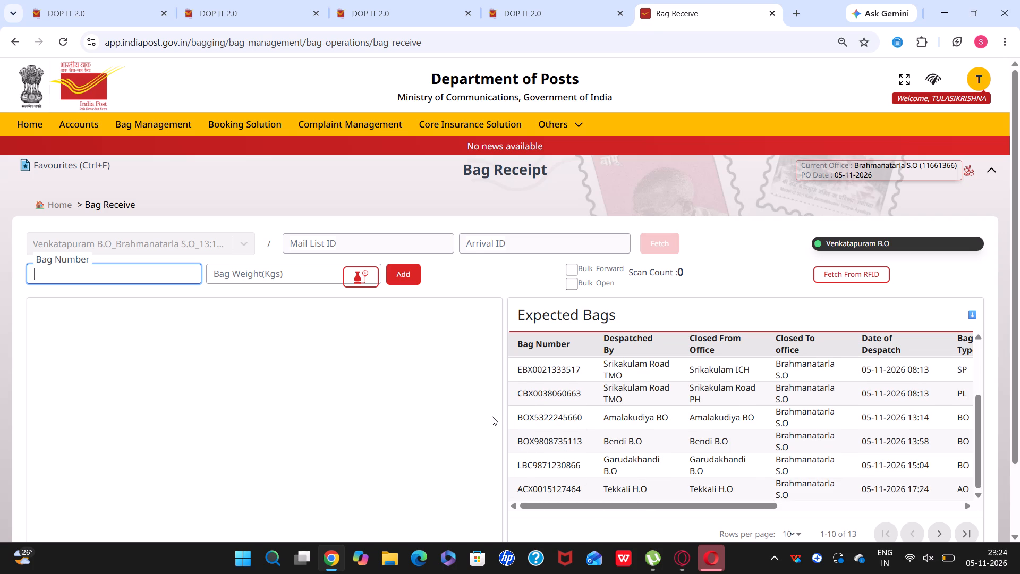
pyautogui.doubleClick(540, 443)
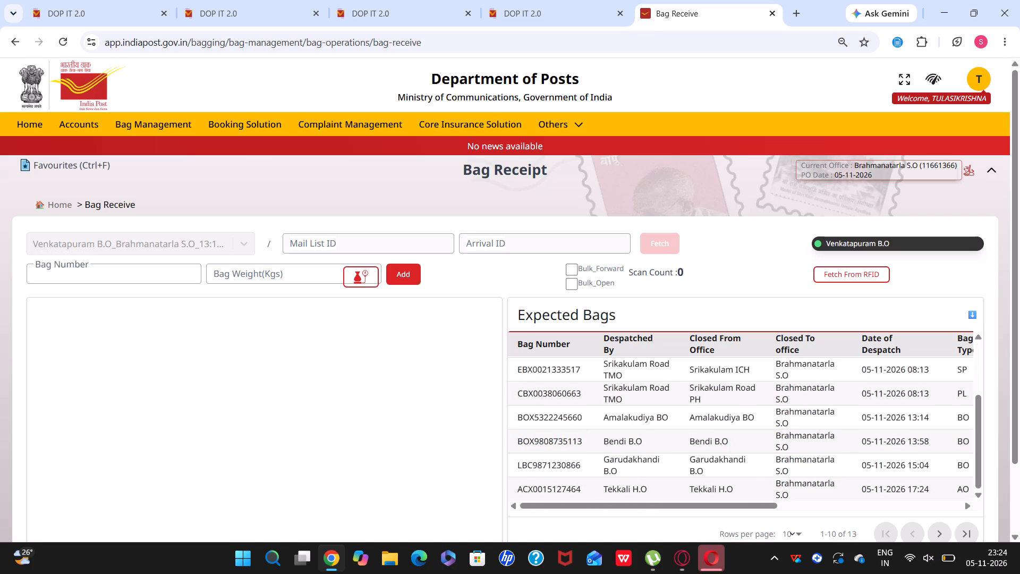
pyautogui.hotkey('ctrl', 'c')
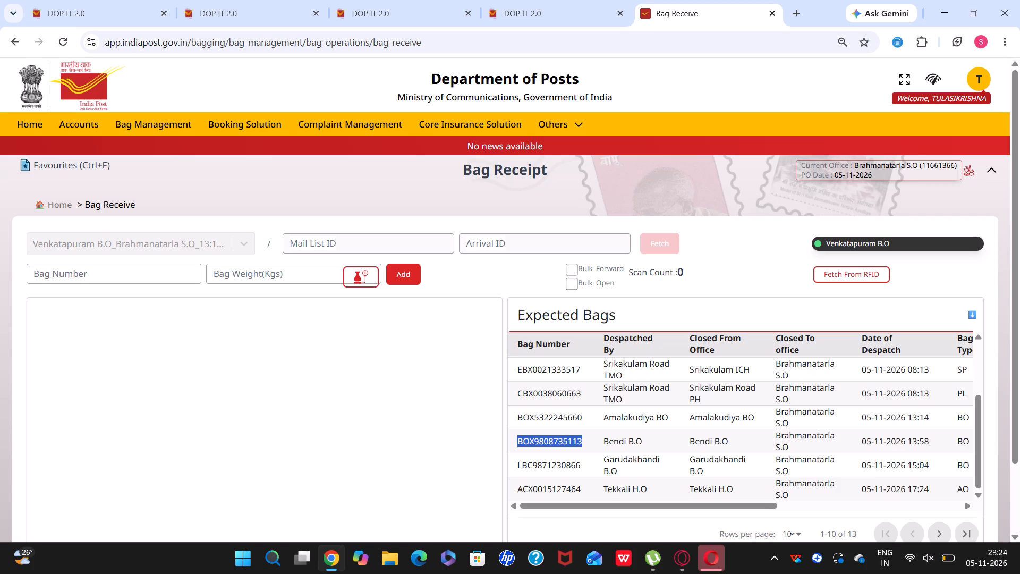
pyautogui.click(160, 268)
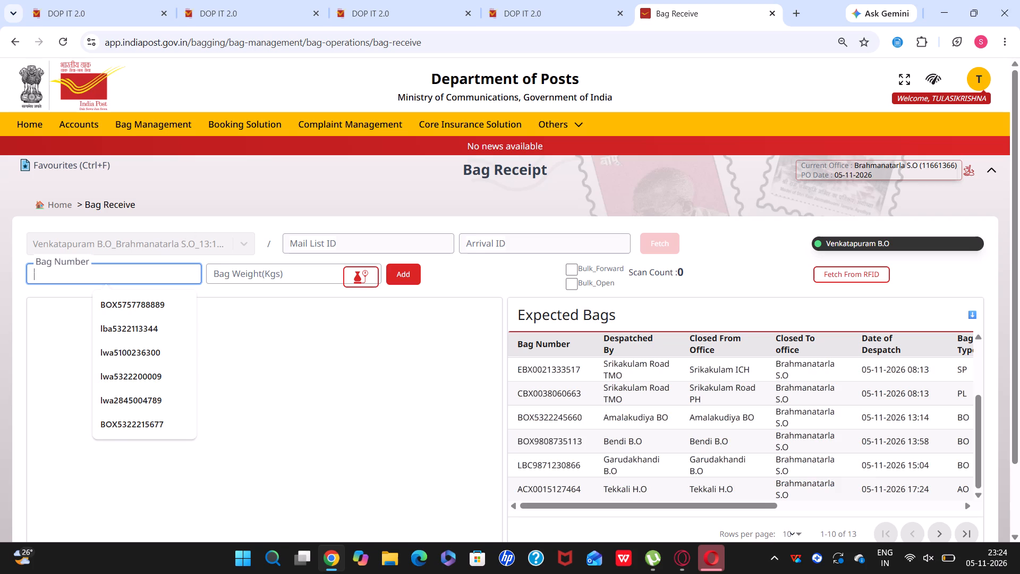
pyautogui.hotkey('ctrl', 'v')
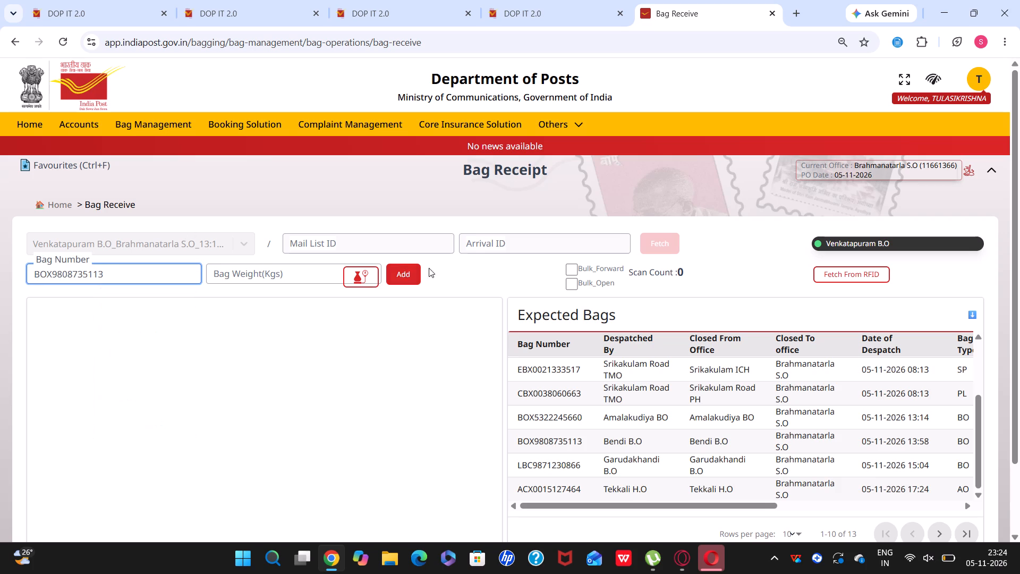
pyautogui.click(405, 273)
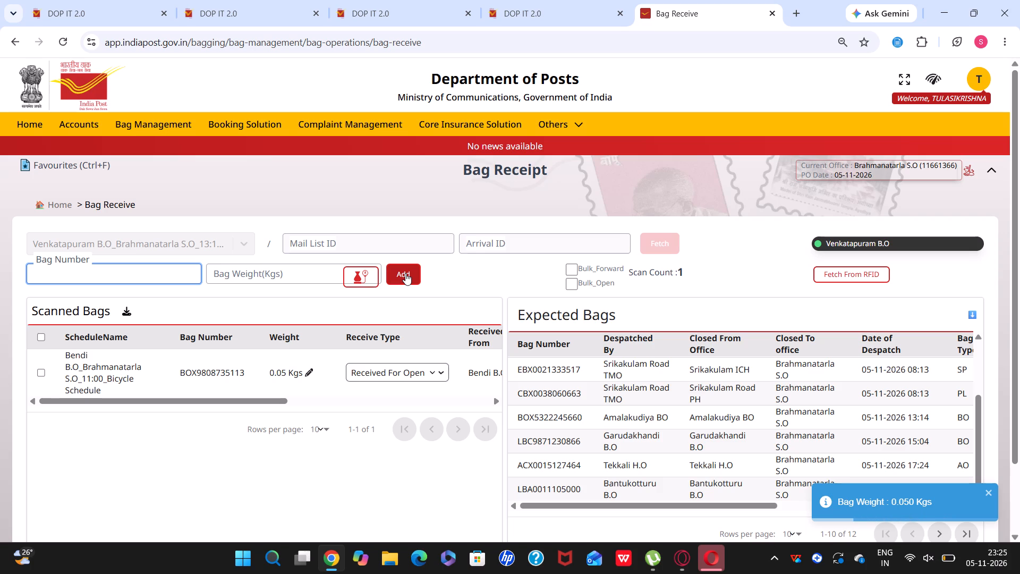
pyautogui.scroll(-1, 492, 383)
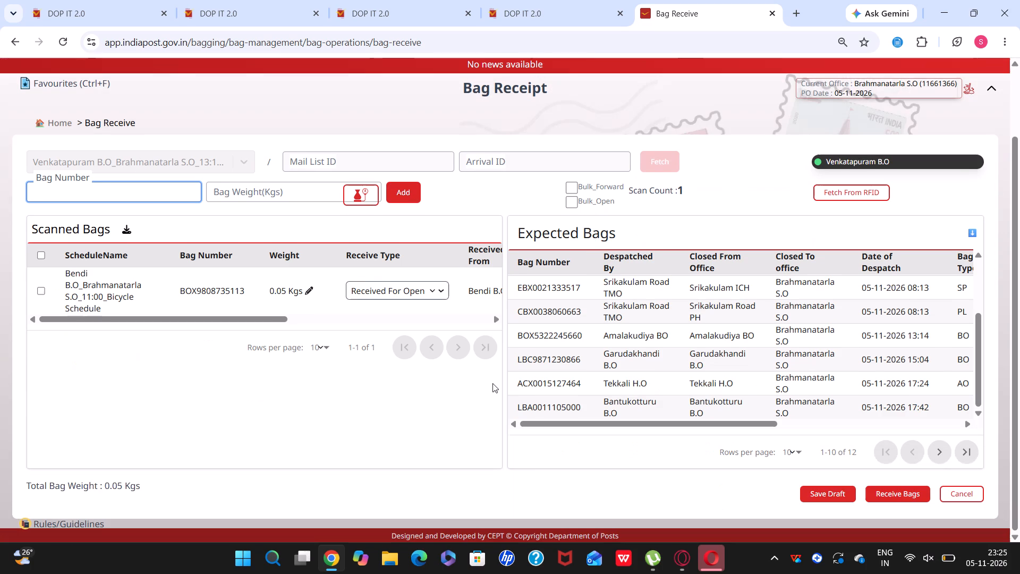
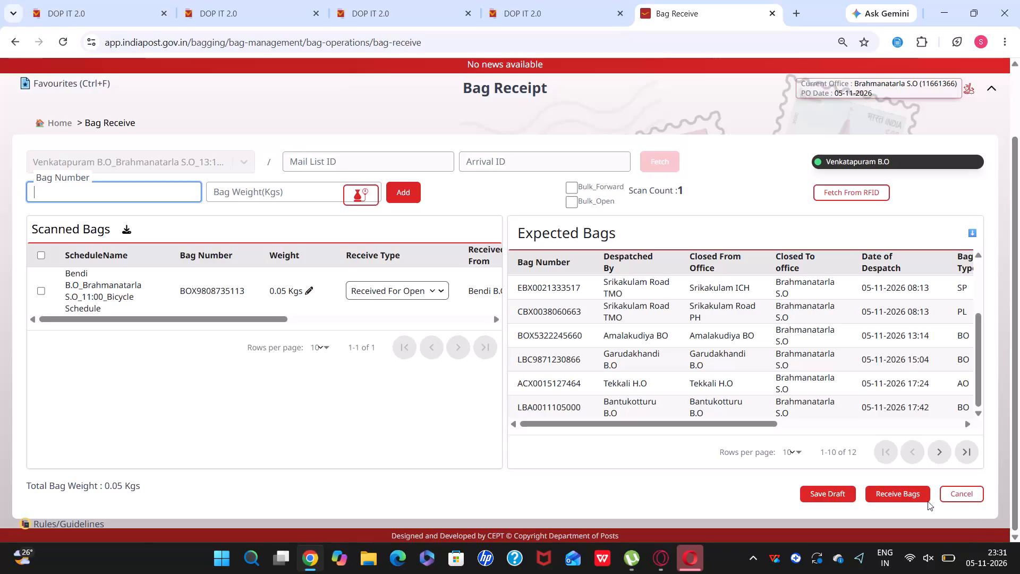
pyautogui.click(906, 493)
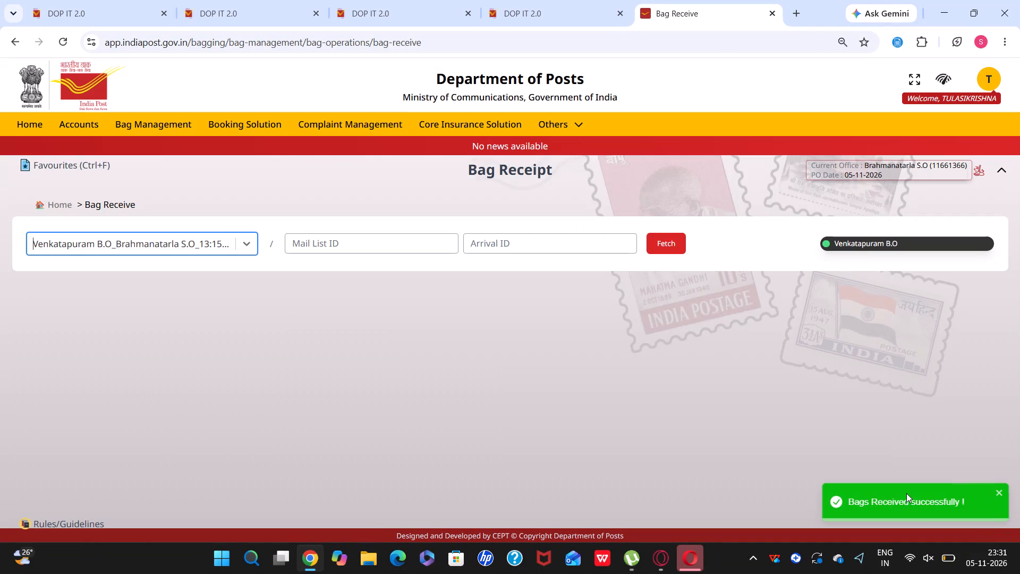
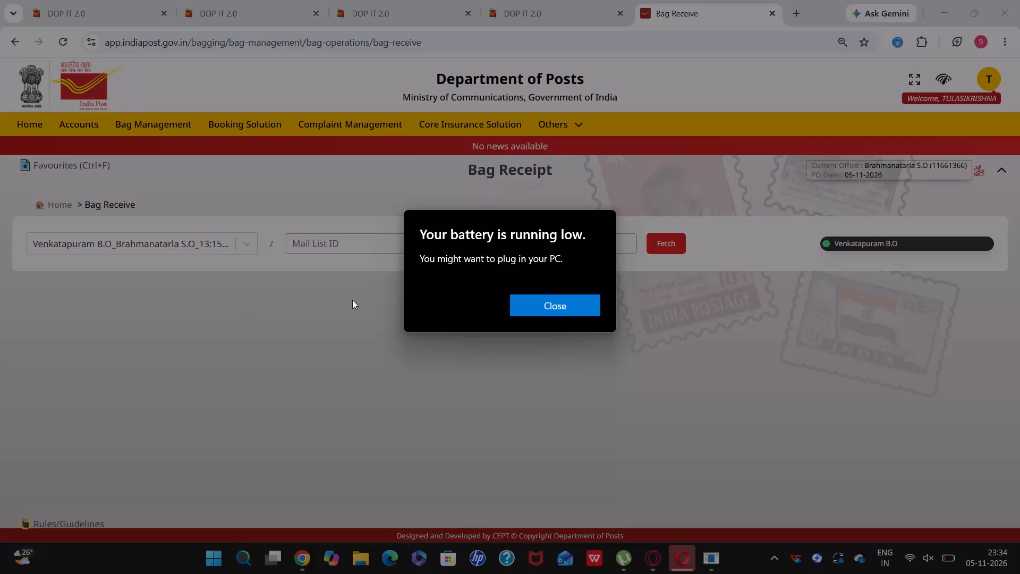
# Dismiss the low-battery notice covering the Bag Receipt page.
pyautogui.click(352, 300)
pyautogui.moveTo(352, 300); pyautogui.dragTo(573, 303)
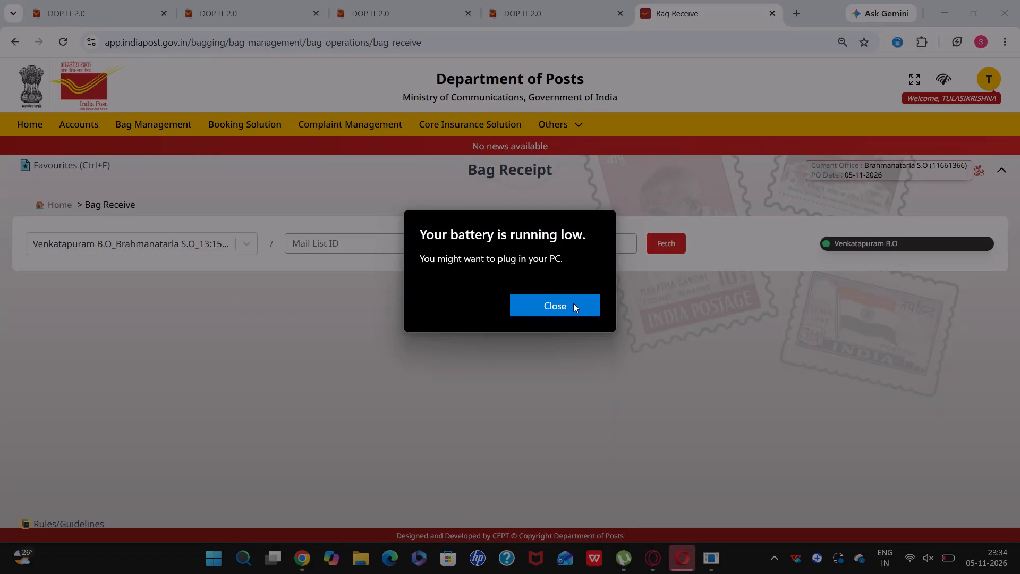
pyautogui.moveTo(573, 303); pyautogui.dragTo(569, 305)
pyautogui.click(569, 305)
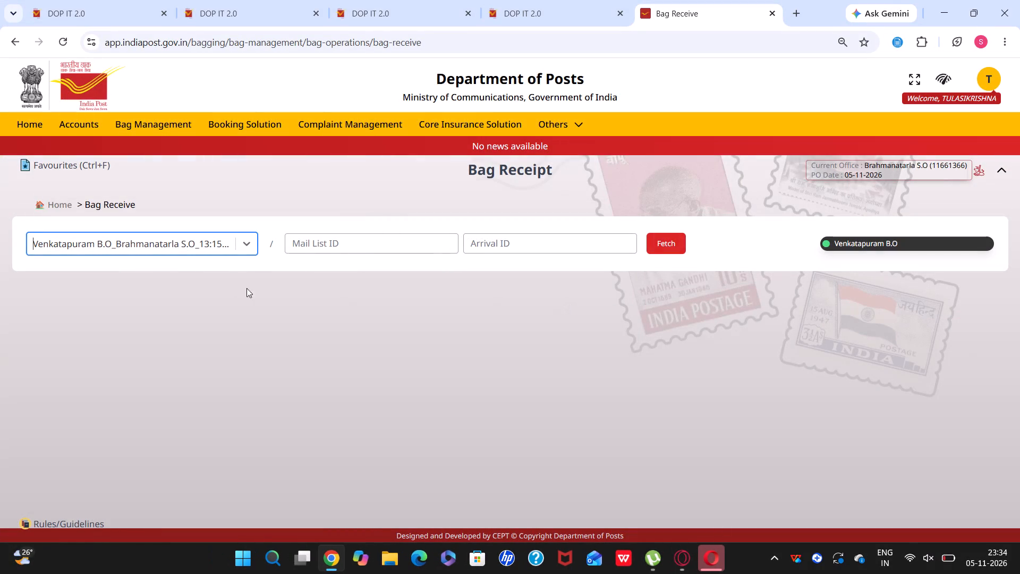
# Look over the schedule choices on the Bag Receipt page, and close both the Chrome and Opera browser windows.
pyautogui.click(248, 248)
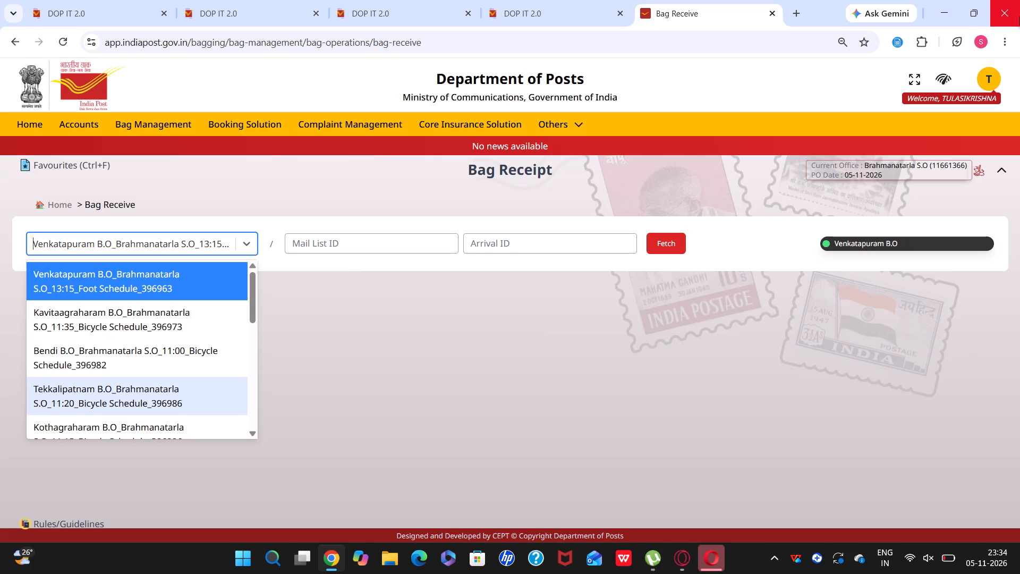
pyautogui.click(1005, 15)
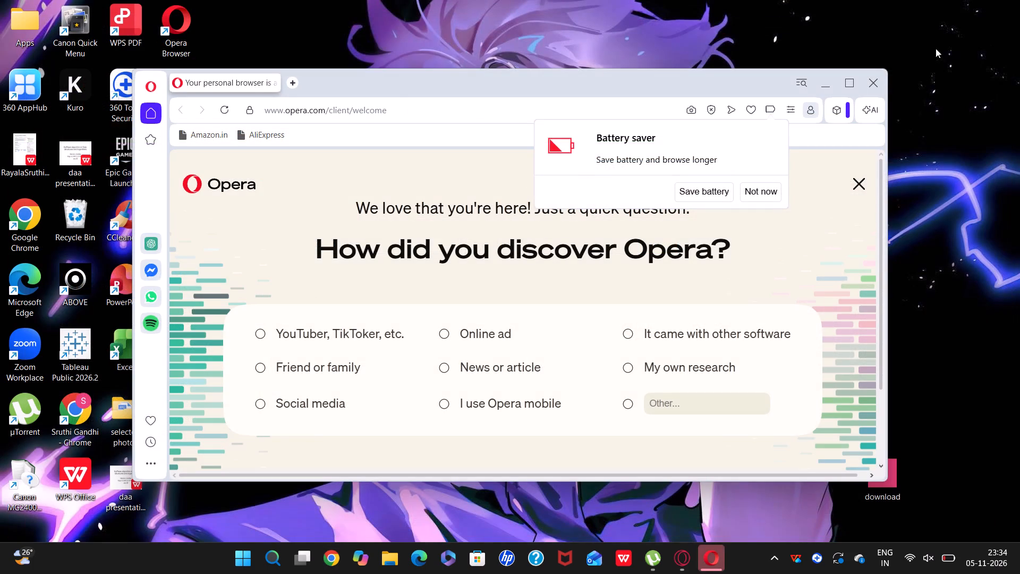
pyautogui.click(877, 80)
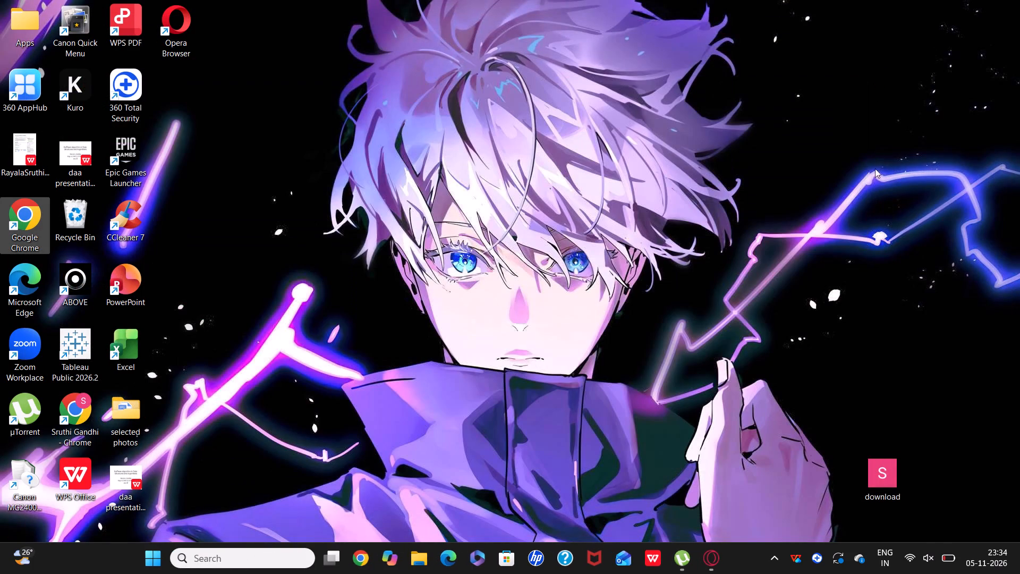
# Shut down the computer.
pyautogui.click(154, 564)
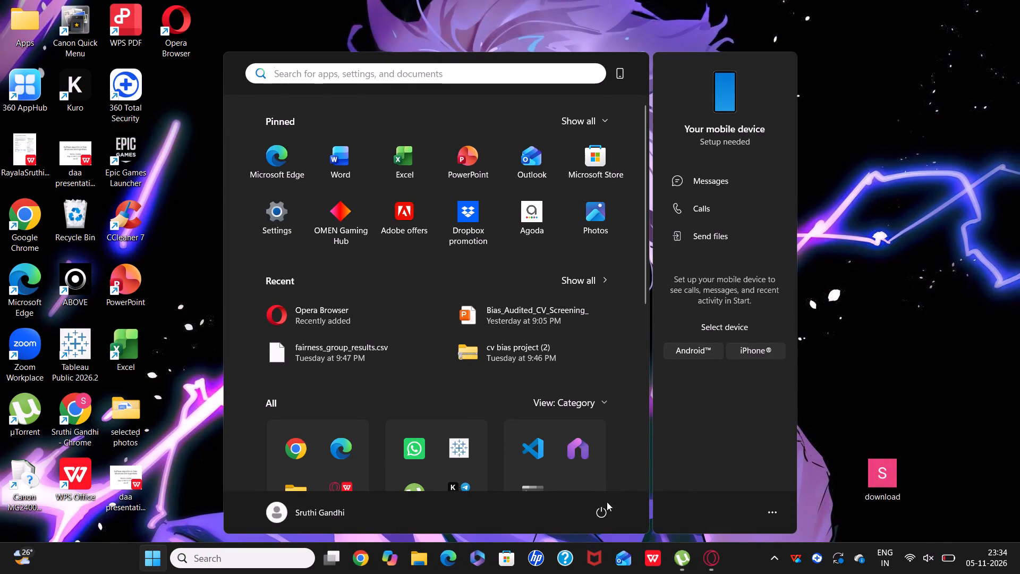
pyautogui.click(600, 511)
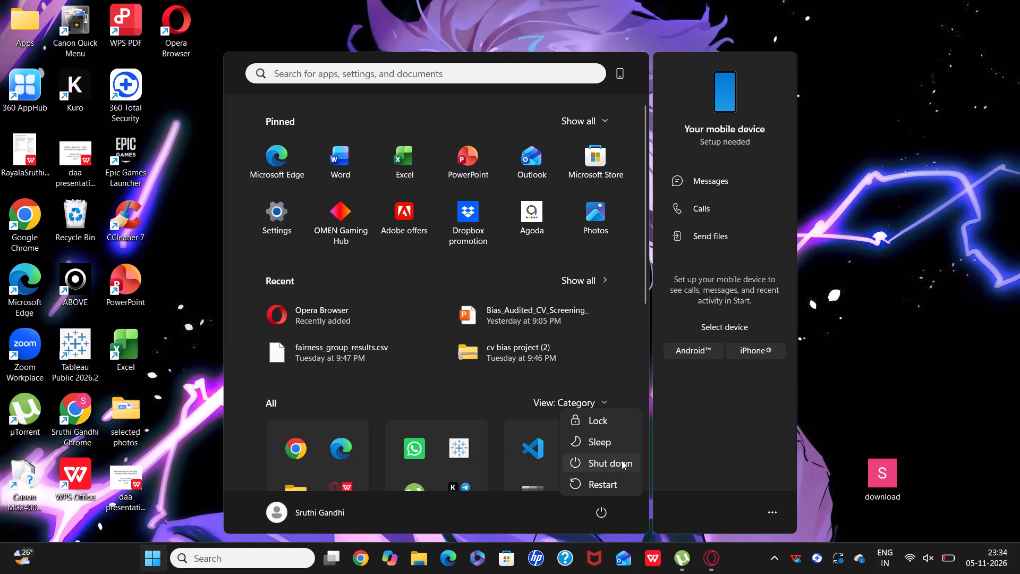
pyautogui.click(622, 460)
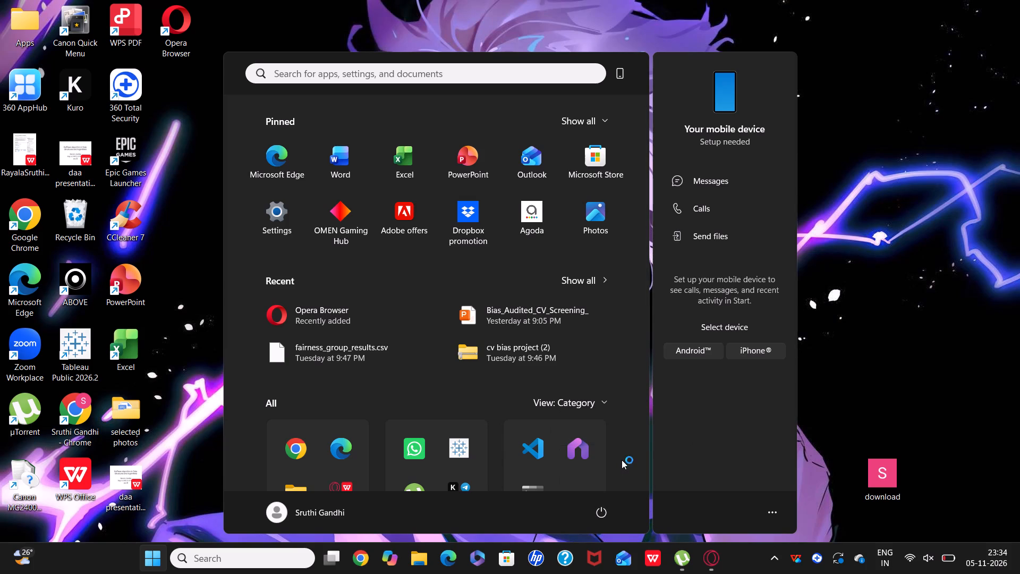